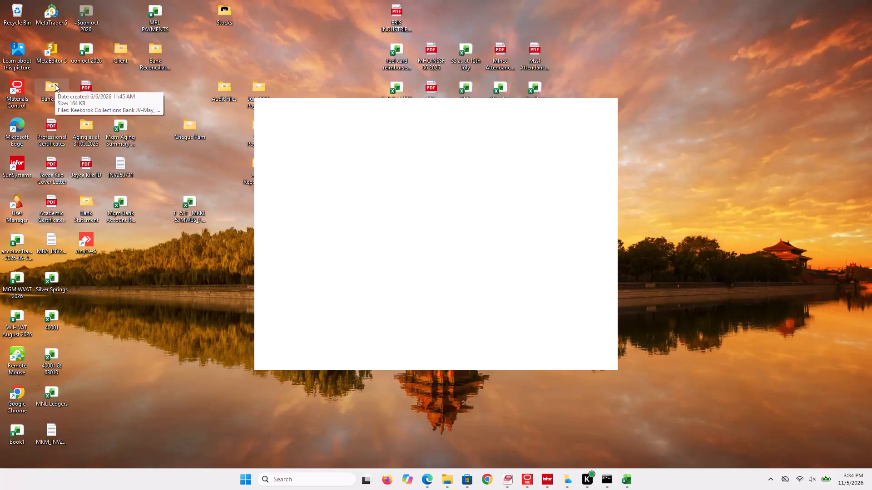
Launch SunSystems from the desktop, and bring the already open SunSystems window showing the Ledgers functions to the front.
left_click_drag(24, 153, 20, 159)
triple_click(20, 159)
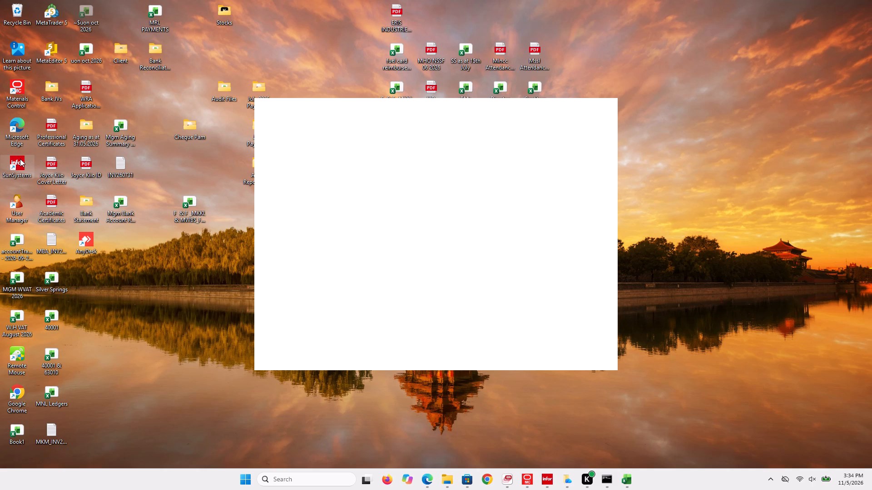
left_click(542, 478)
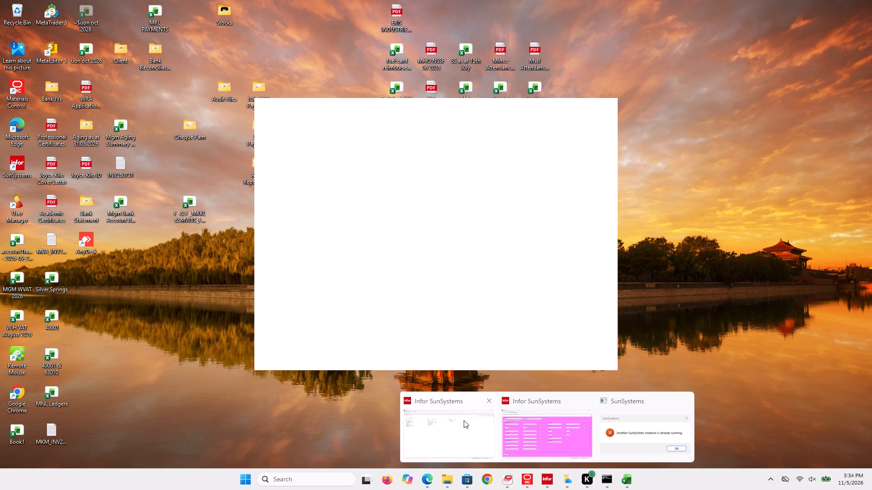
left_click(464, 422)
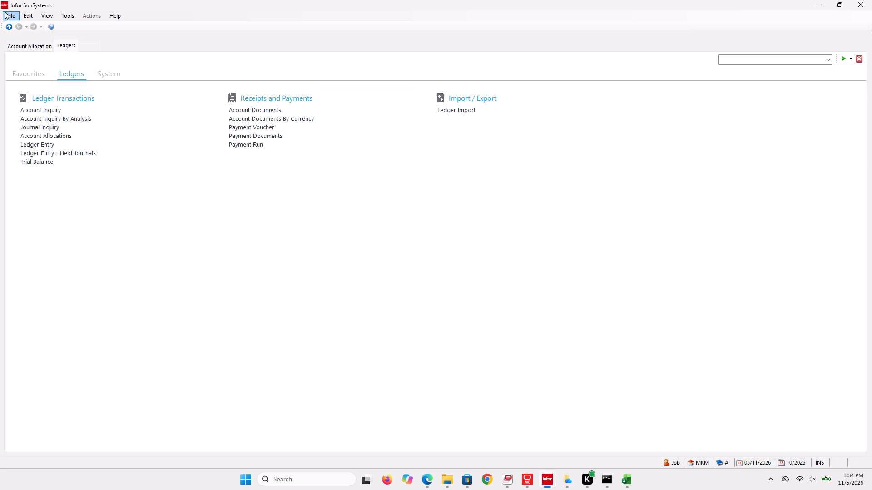
Try to exit SunSystems from the Ledgers window, switching to the active Account Allocation session.
left_click(9, 13)
left_click(27, 22)
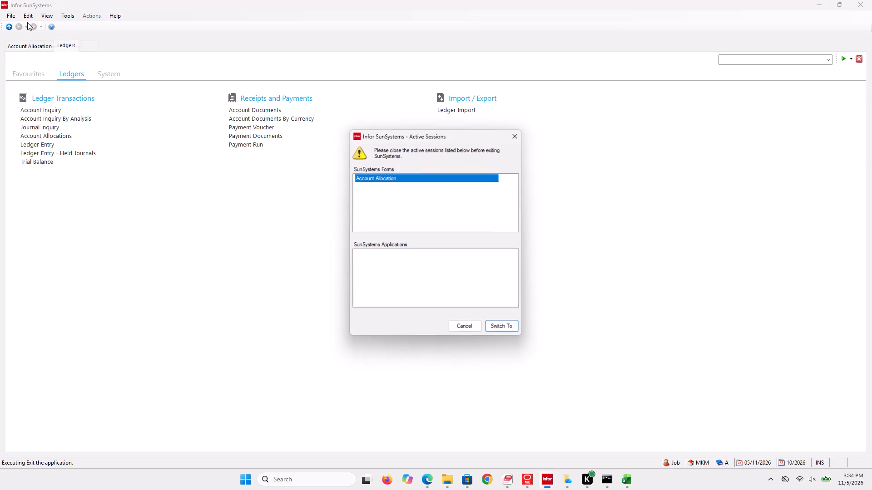
left_click(499, 324)
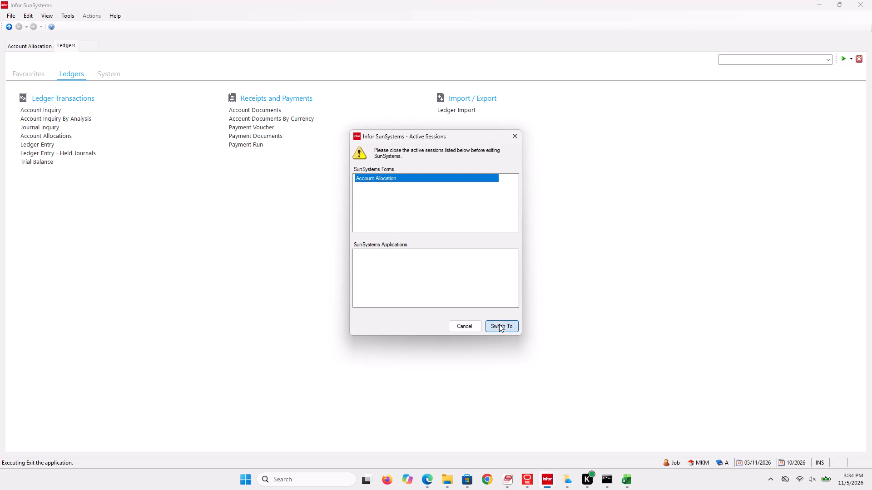
left_click(870, 0)
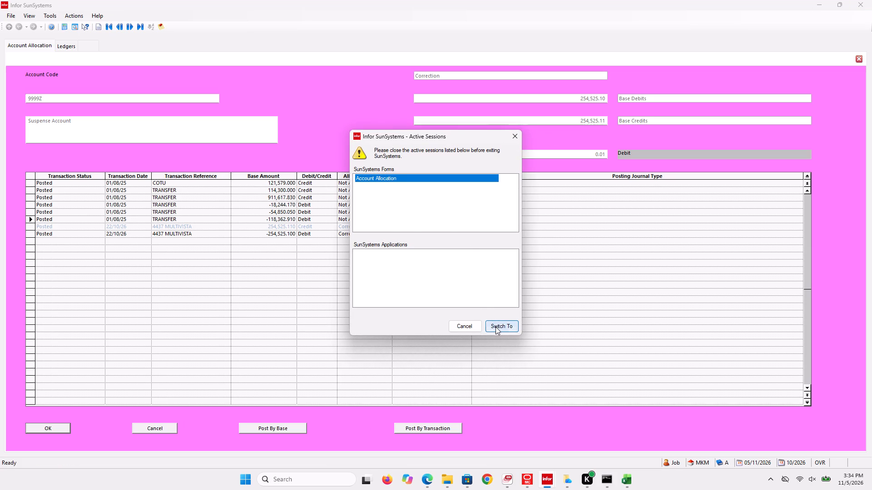
left_click(495, 327)
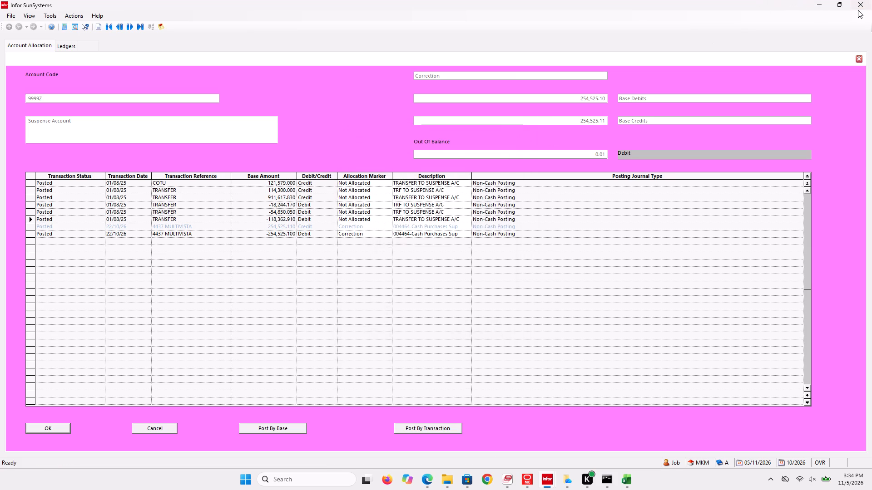
left_click(858, 10)
Close the separate SunSystems error window.
left_click(545, 480)
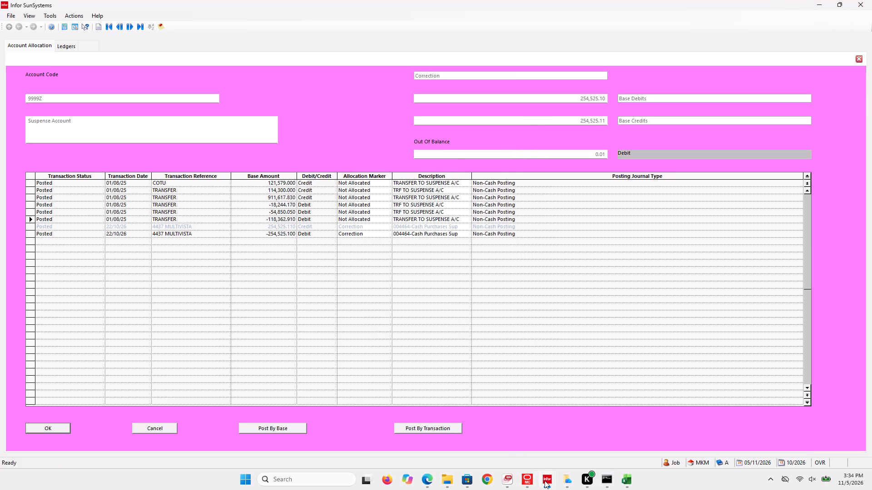
left_click(681, 400)
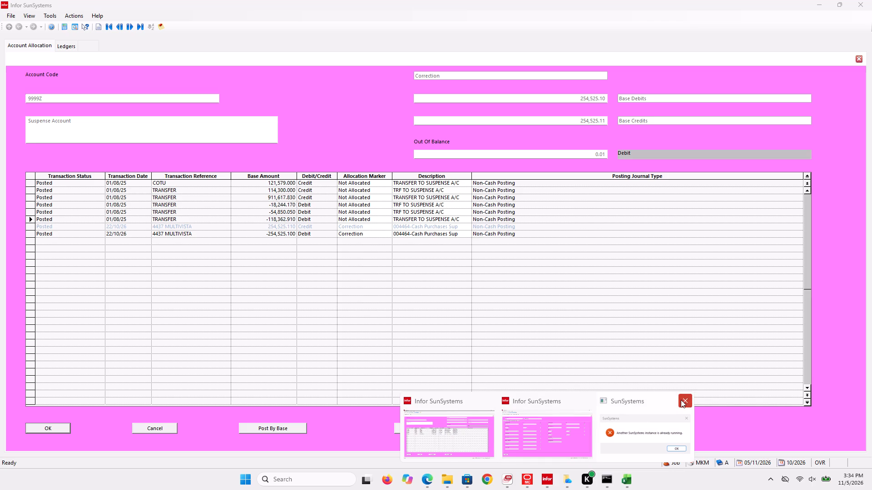
Try to close the second SunSystems window, switching to its active LE-Multi Currency Combined session.
left_click(637, 406)
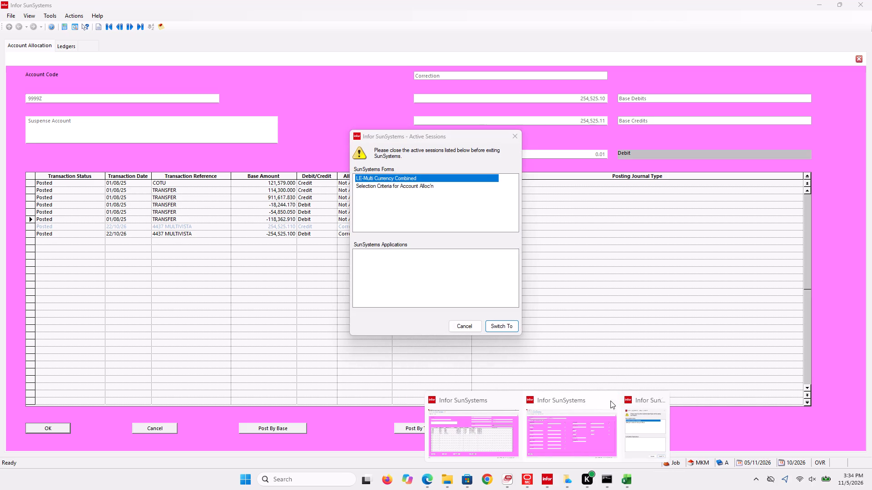
left_click(606, 400)
left_click(606, 400)
left_click(502, 325)
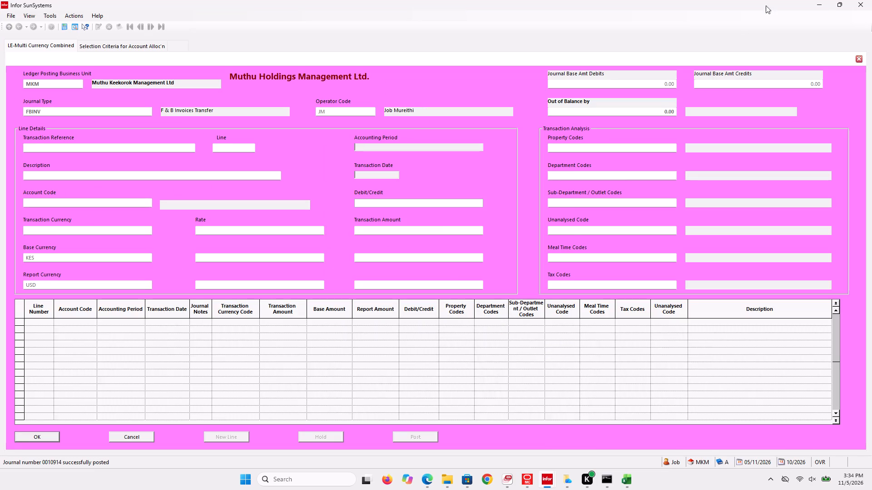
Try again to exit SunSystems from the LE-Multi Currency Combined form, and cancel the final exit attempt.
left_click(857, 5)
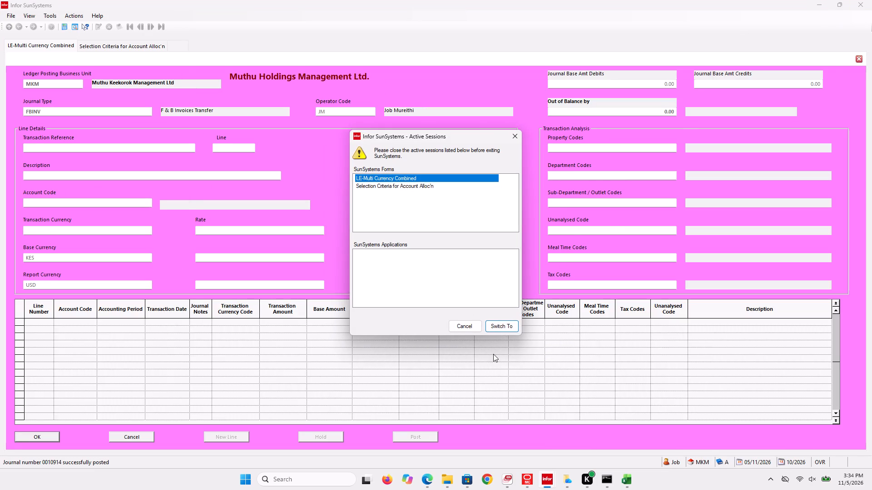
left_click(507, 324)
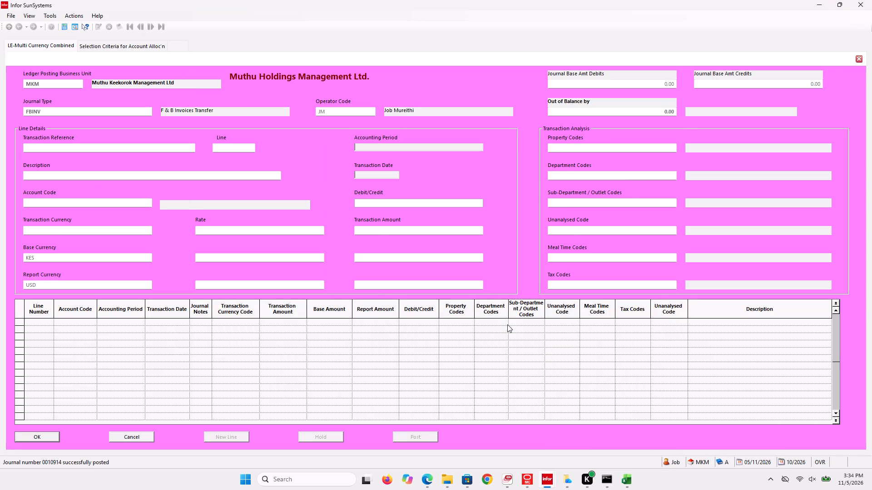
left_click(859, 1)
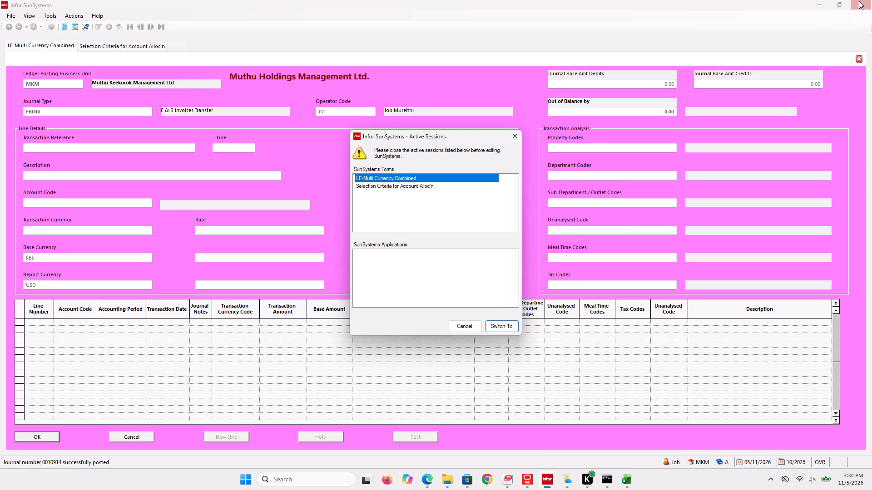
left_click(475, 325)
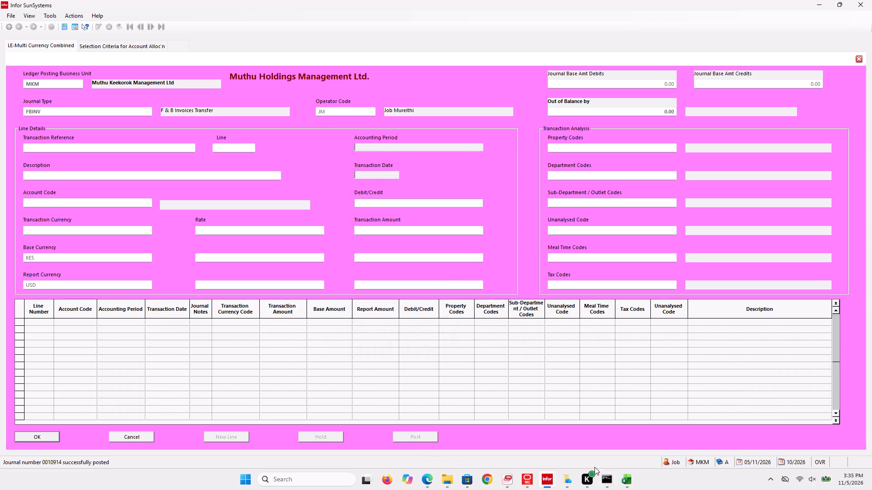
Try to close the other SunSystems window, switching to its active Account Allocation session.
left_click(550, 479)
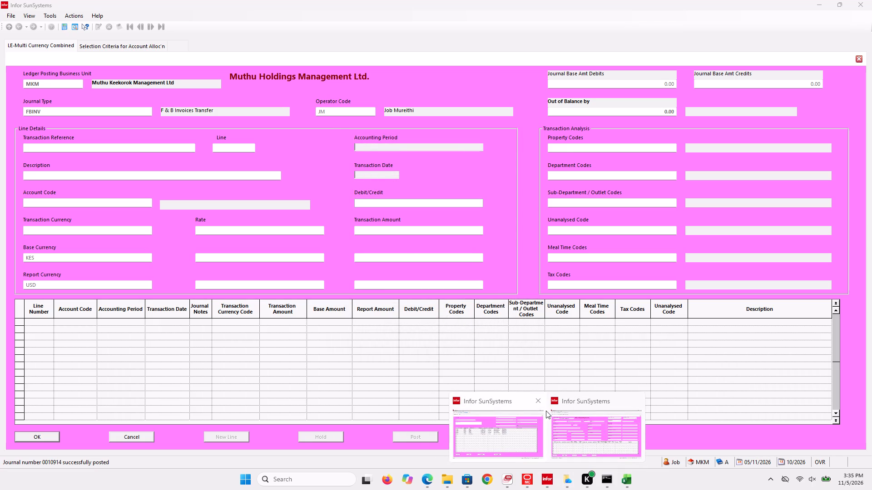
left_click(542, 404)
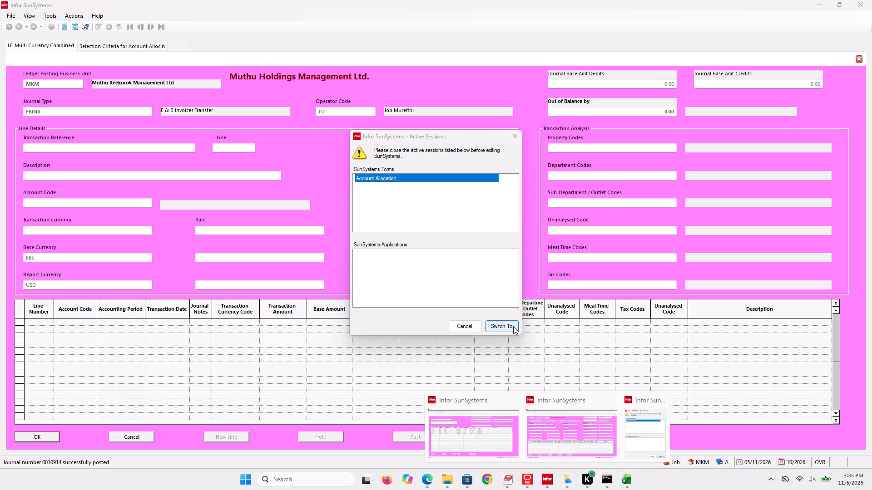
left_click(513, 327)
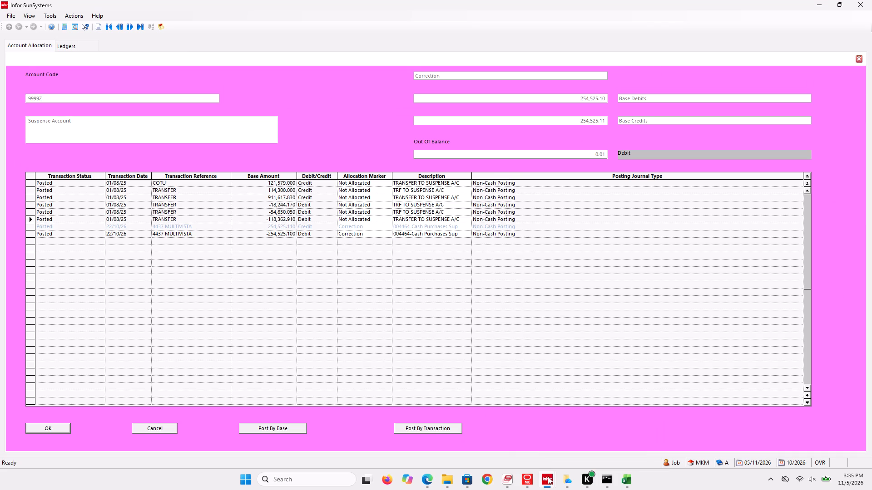
Try once more to close the window holding LE-Multi Currency Combined, switch to that session, and minimise the window.
left_click(548, 476)
left_click(634, 398)
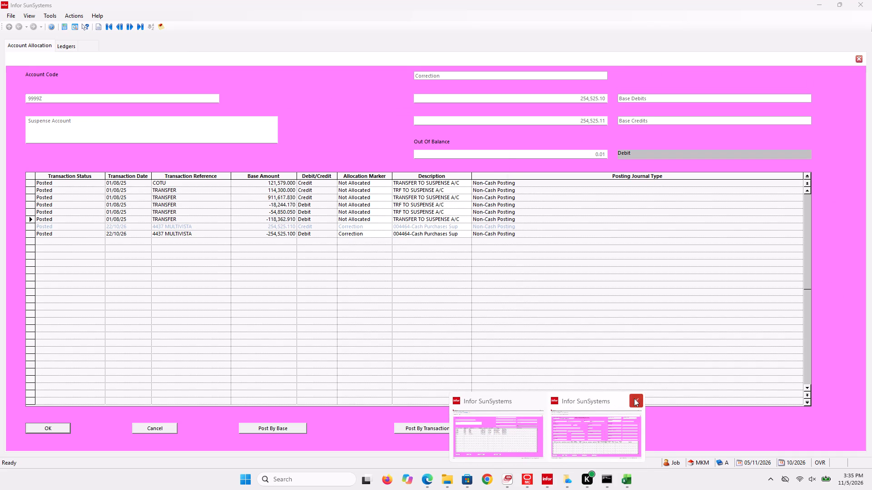
left_click(499, 336)
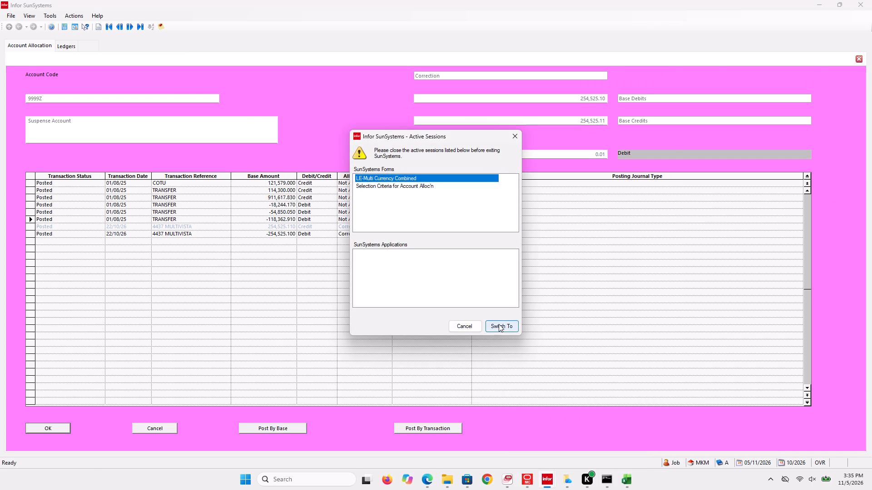
left_click(499, 324)
left_click(822, 5)
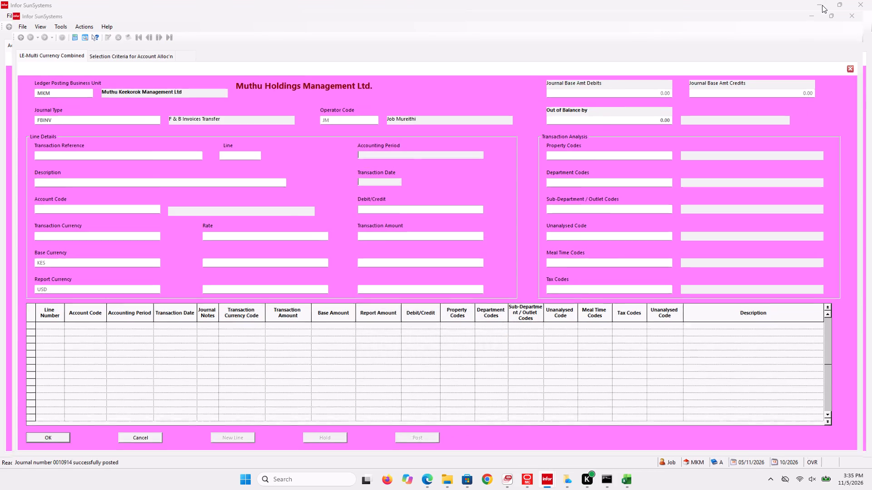
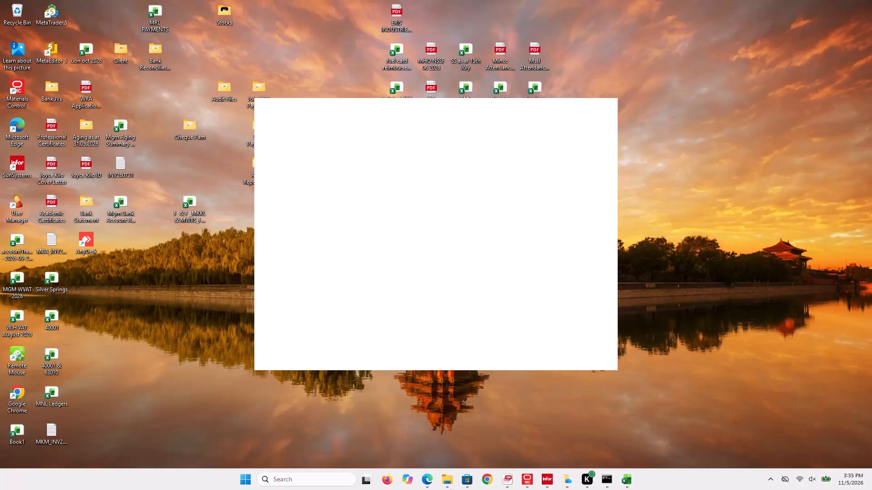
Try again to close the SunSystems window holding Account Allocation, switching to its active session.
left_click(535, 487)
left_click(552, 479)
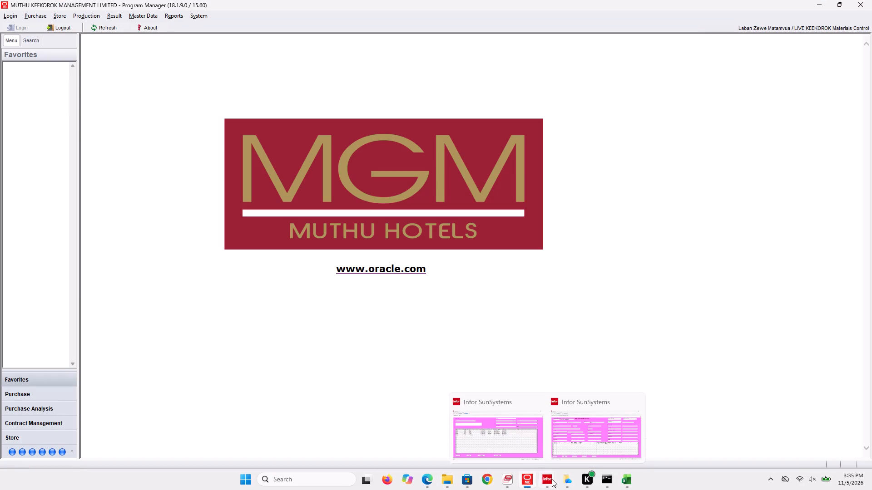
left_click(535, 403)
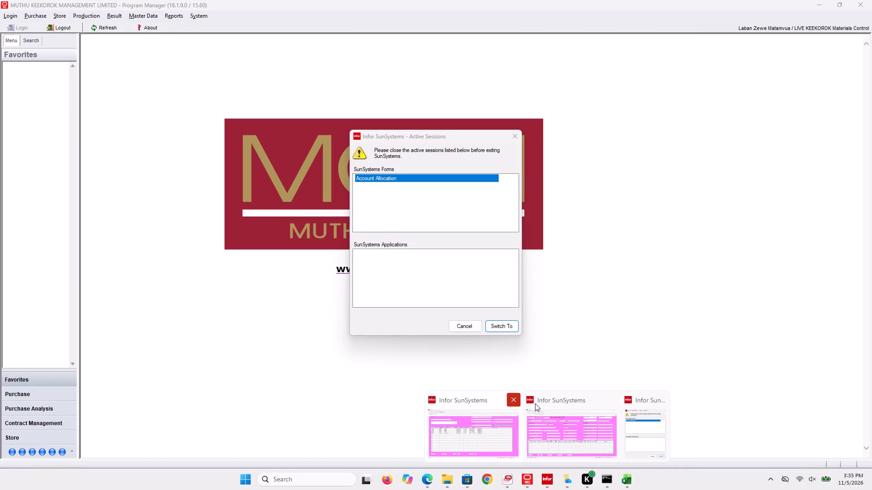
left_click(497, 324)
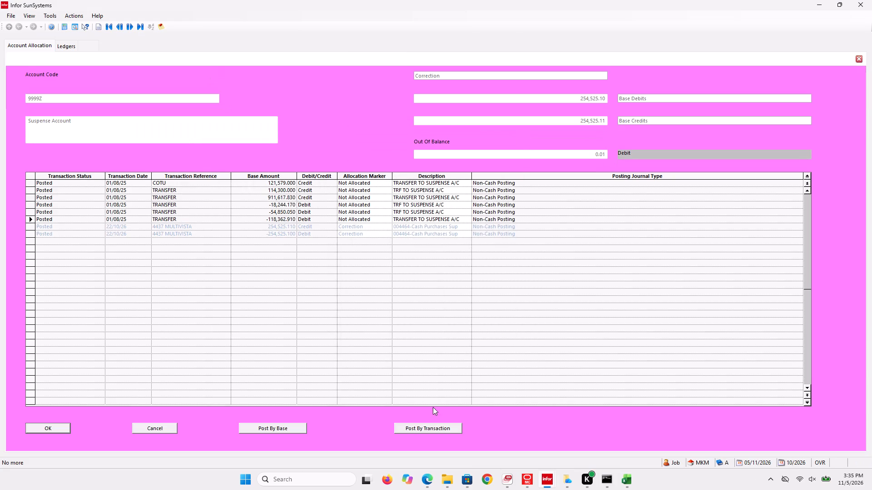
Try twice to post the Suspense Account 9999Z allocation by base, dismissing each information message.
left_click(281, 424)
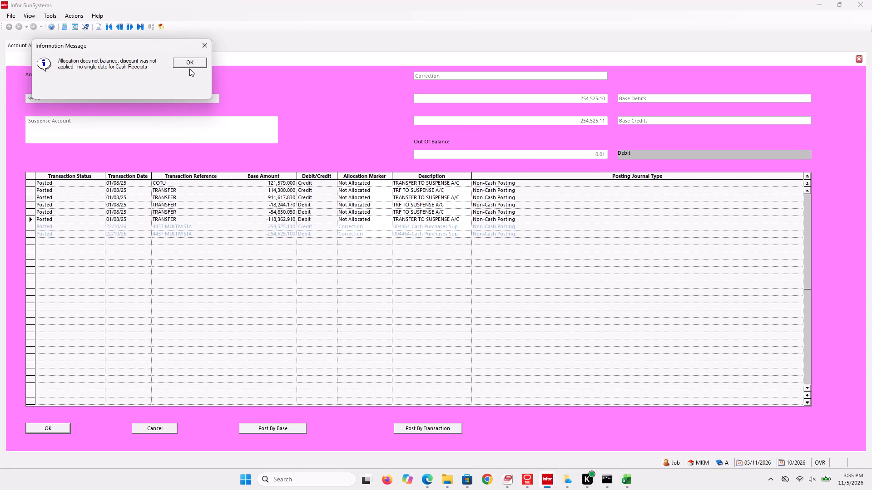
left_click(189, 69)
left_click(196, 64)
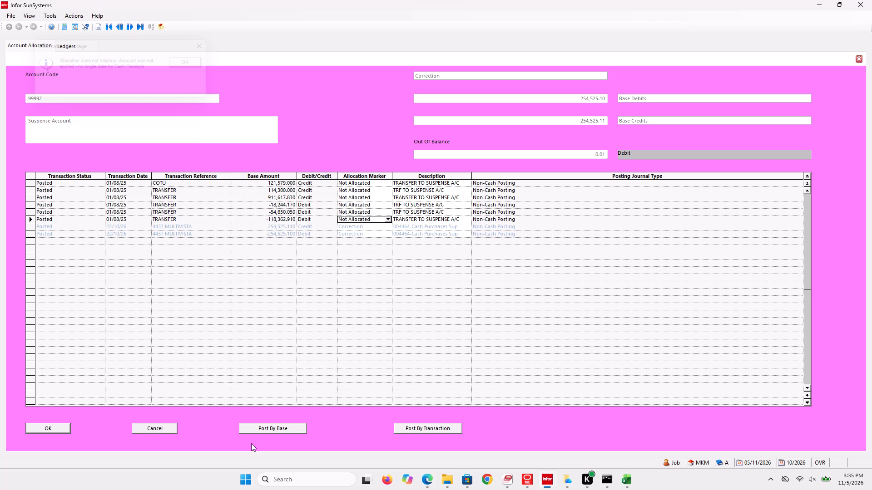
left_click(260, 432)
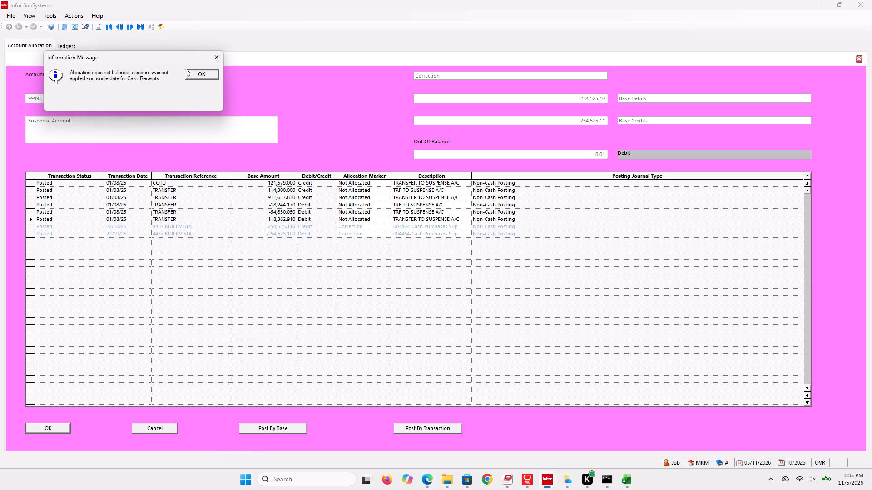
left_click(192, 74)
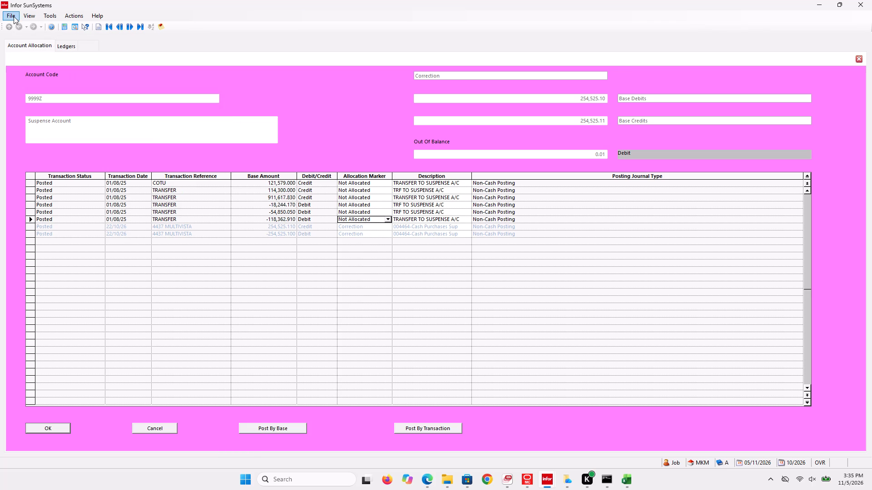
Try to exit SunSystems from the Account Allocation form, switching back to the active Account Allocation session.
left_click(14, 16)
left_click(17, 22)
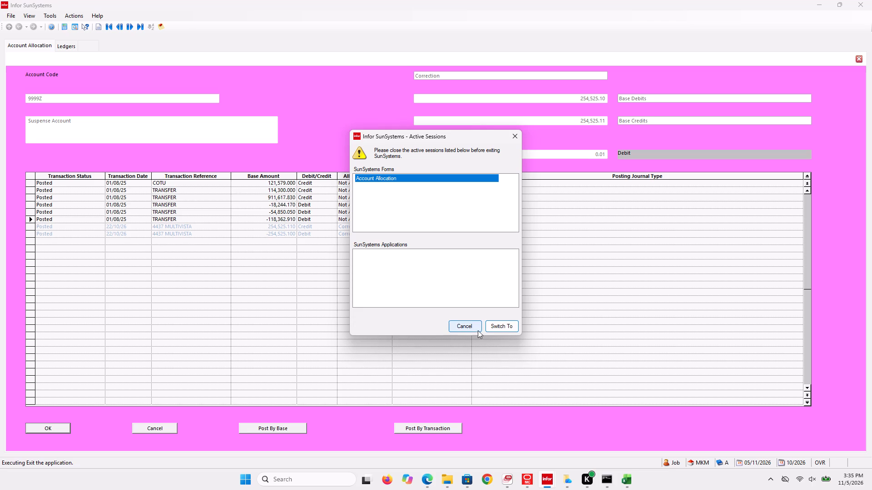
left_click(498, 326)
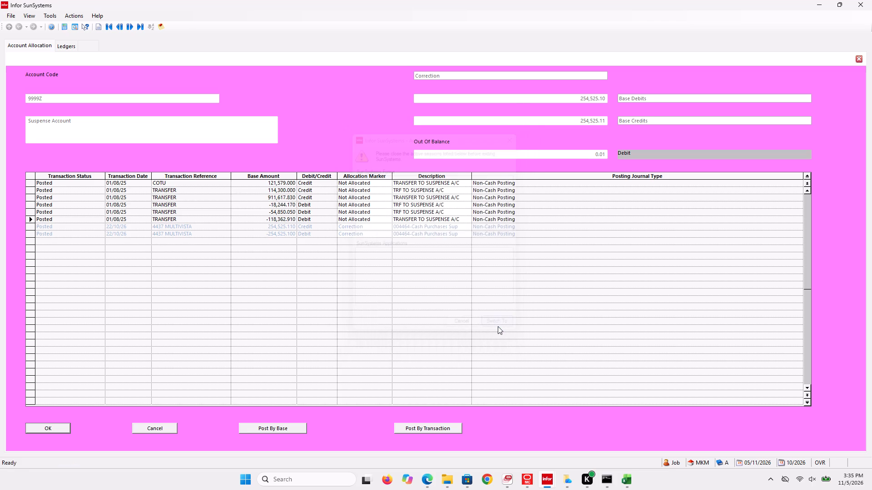
Bring up the other SunSystems window, cancel the journal entry, and close the LE-Multi Currency Combined form.
left_click(540, 481)
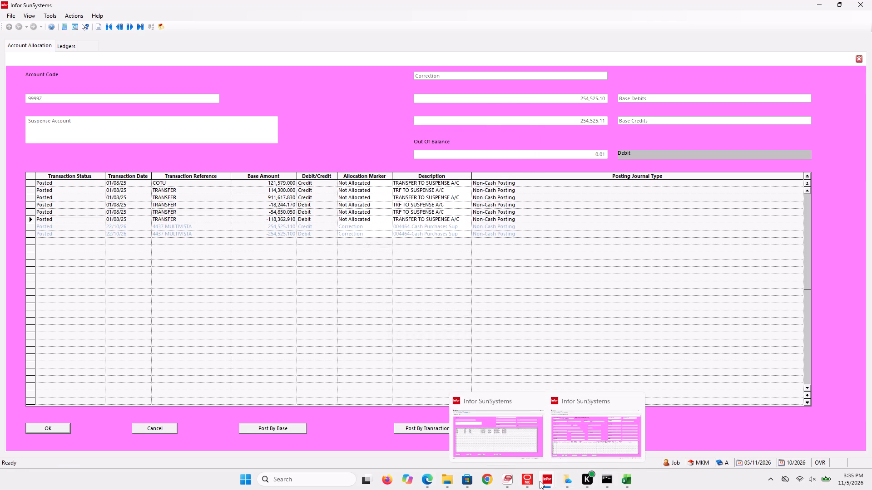
left_click(479, 437)
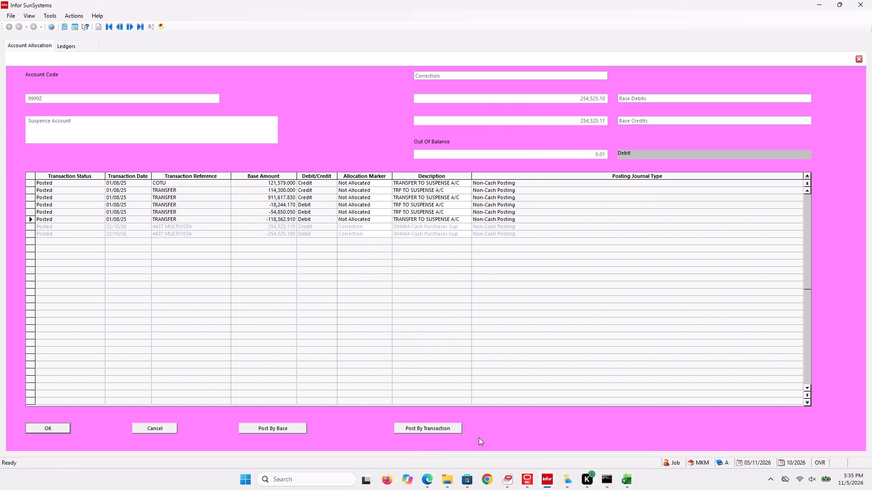
left_click(547, 477)
left_click(547, 477)
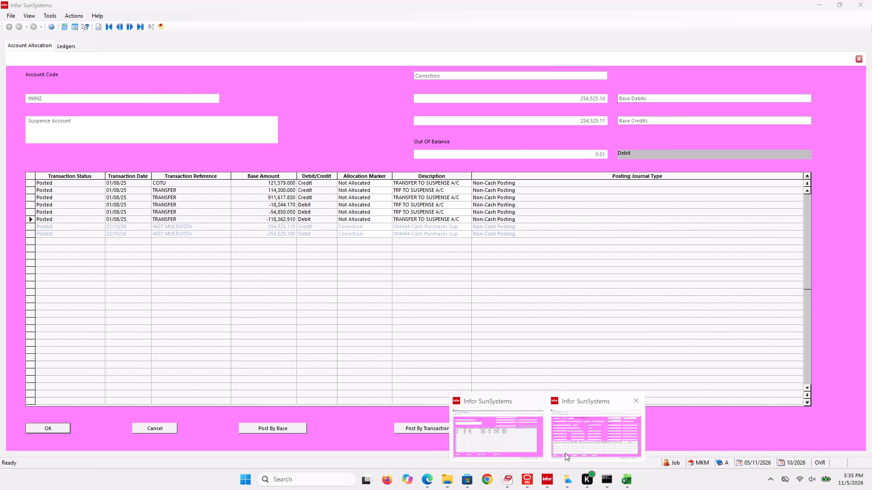
left_click(565, 453)
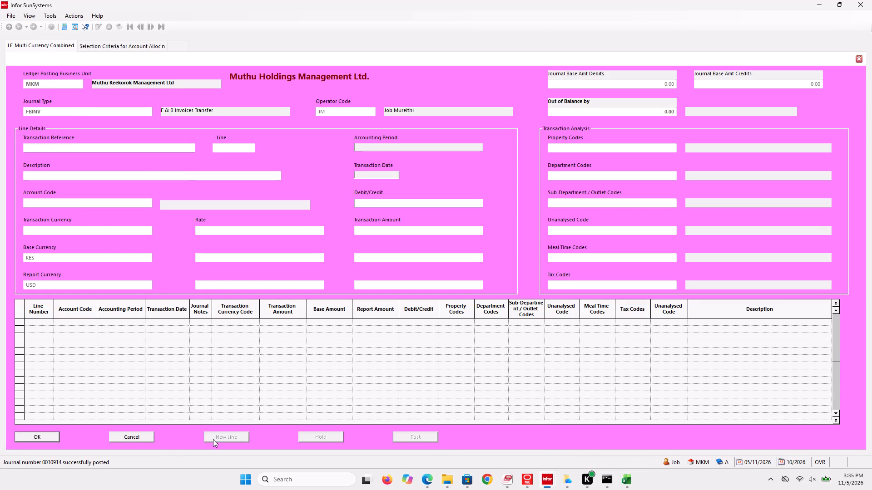
left_click(139, 436)
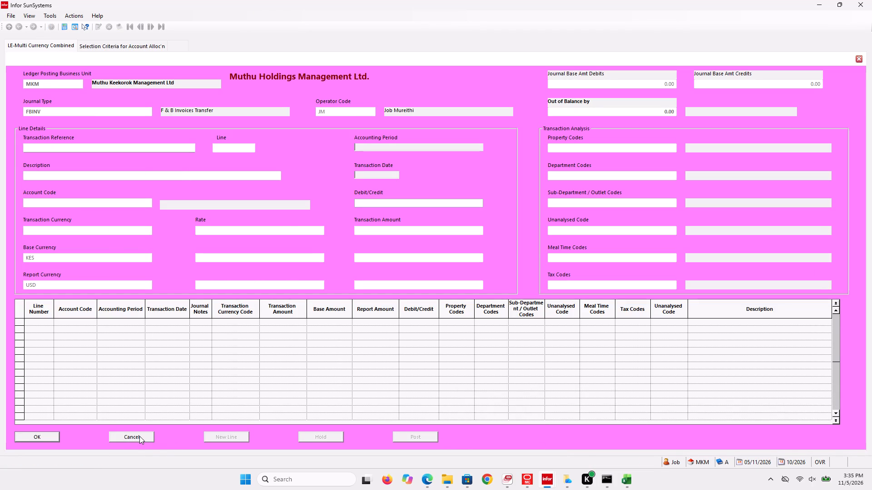
left_click(858, 60)
double_click(858, 60)
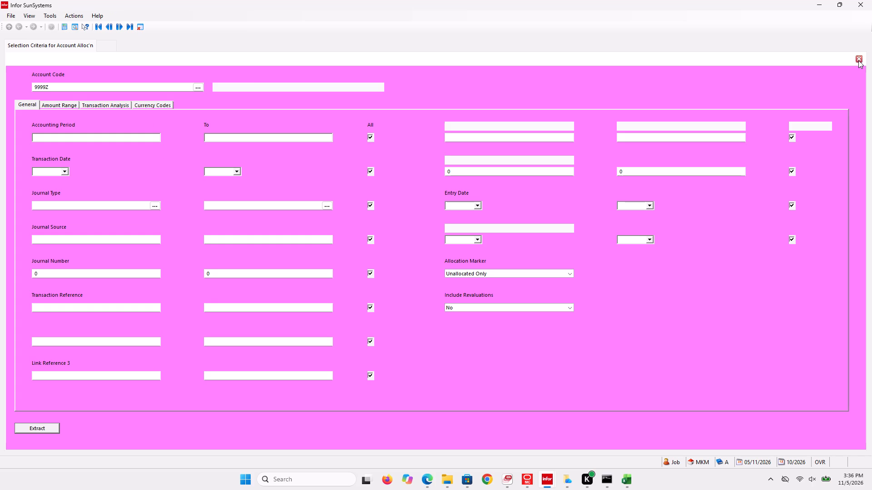
Close the Selection Criteria for Account Allocation form in this window, and close the window itself.
left_click(858, 60)
left_click(858, 60)
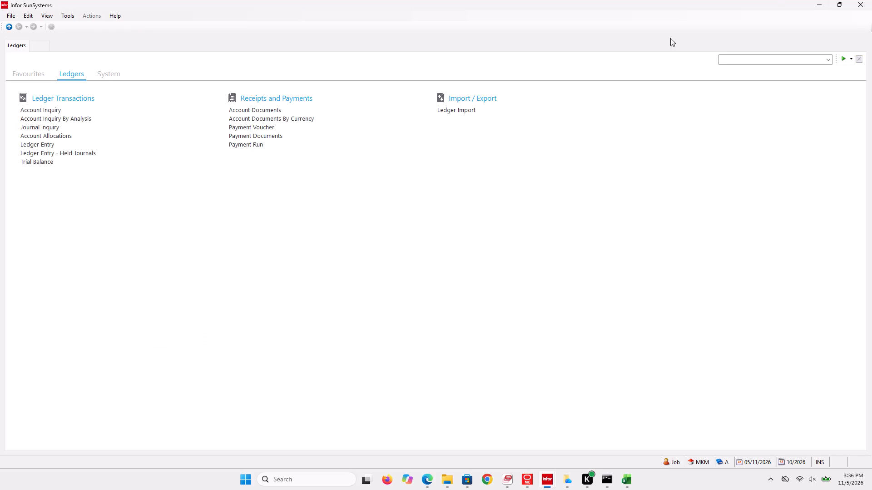
left_click(871, 0)
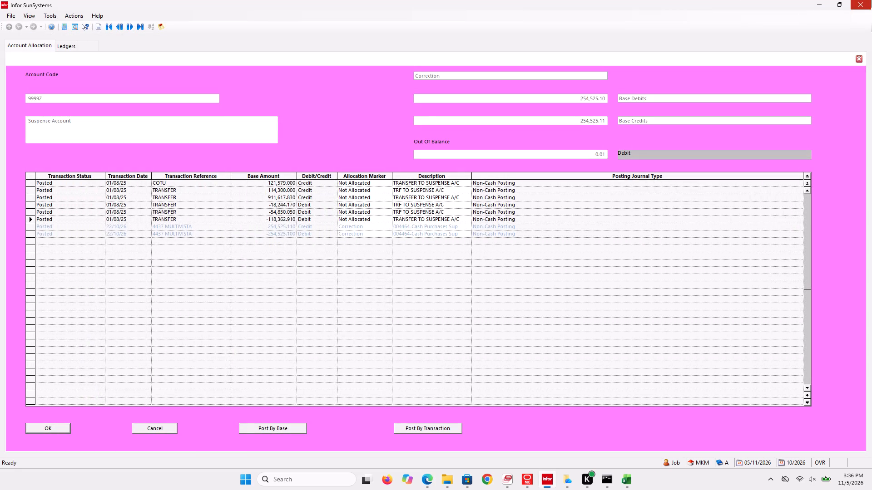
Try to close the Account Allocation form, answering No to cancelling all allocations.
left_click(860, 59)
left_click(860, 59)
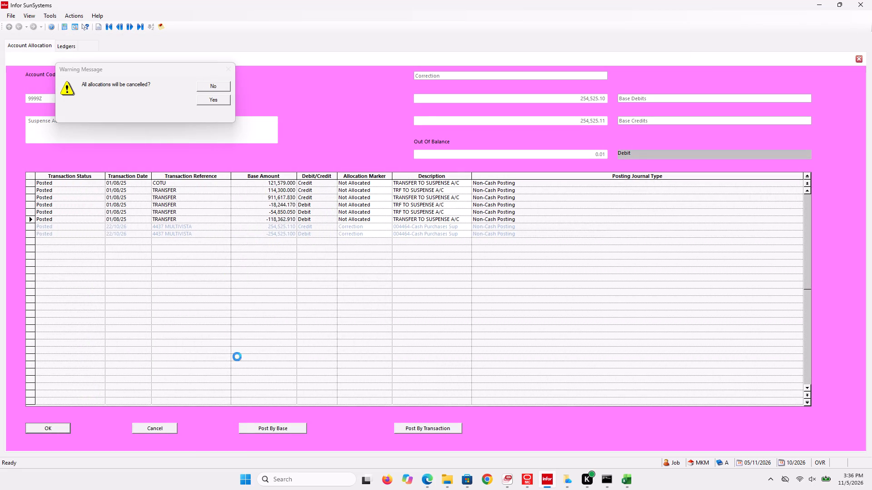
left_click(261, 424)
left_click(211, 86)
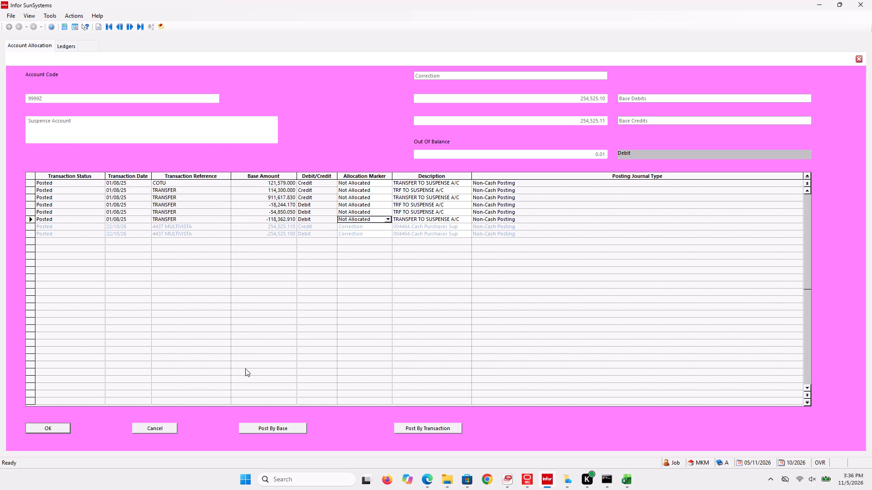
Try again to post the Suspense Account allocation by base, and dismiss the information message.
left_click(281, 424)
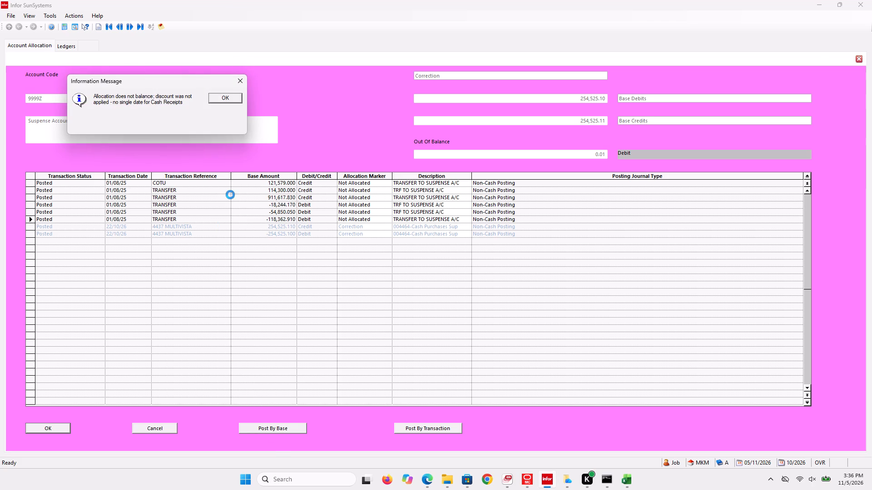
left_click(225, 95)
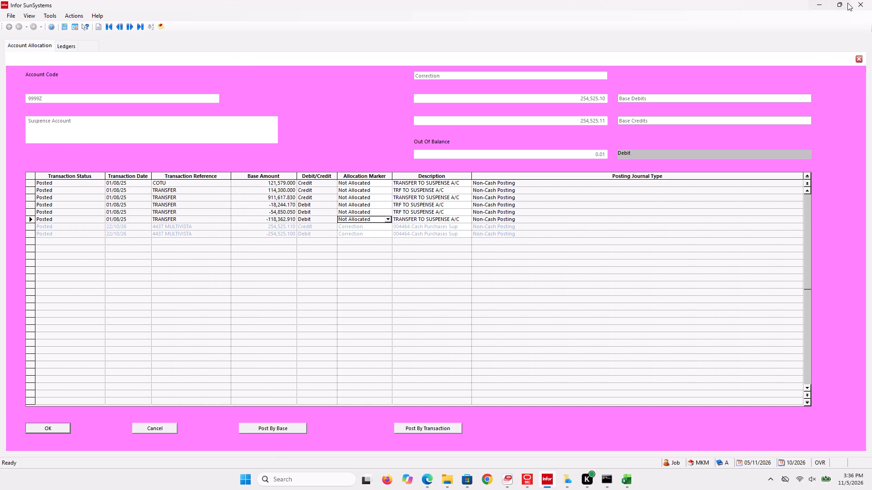
Close the Account Allocation form, accepting that all allocations are cancelled.
left_click(857, 57)
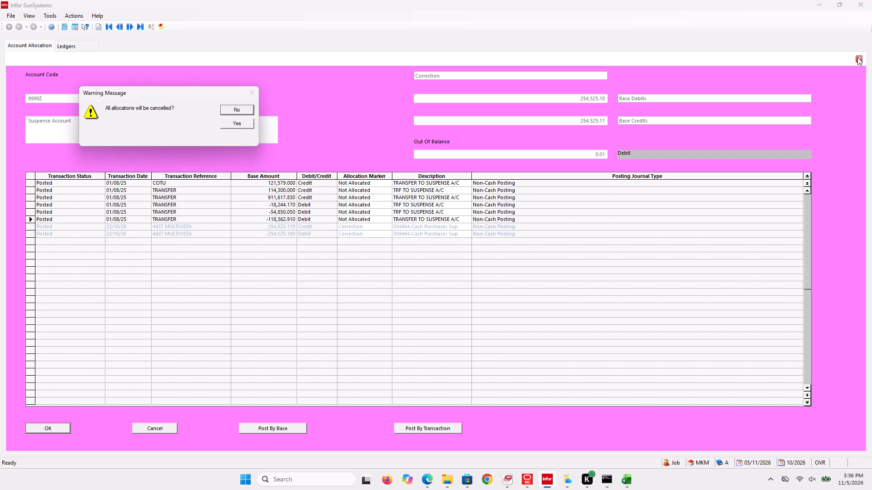
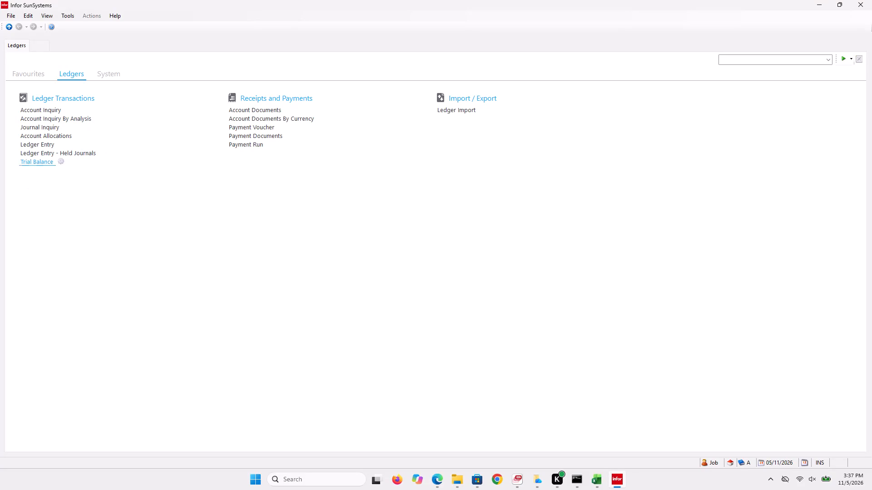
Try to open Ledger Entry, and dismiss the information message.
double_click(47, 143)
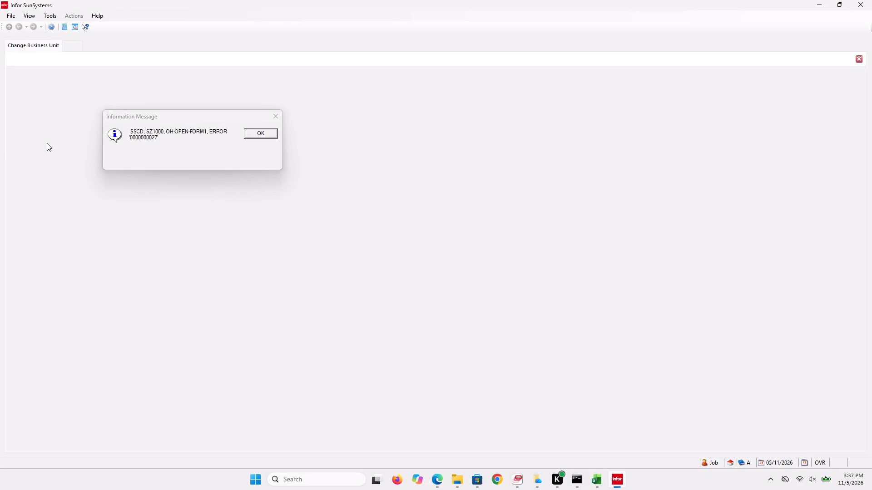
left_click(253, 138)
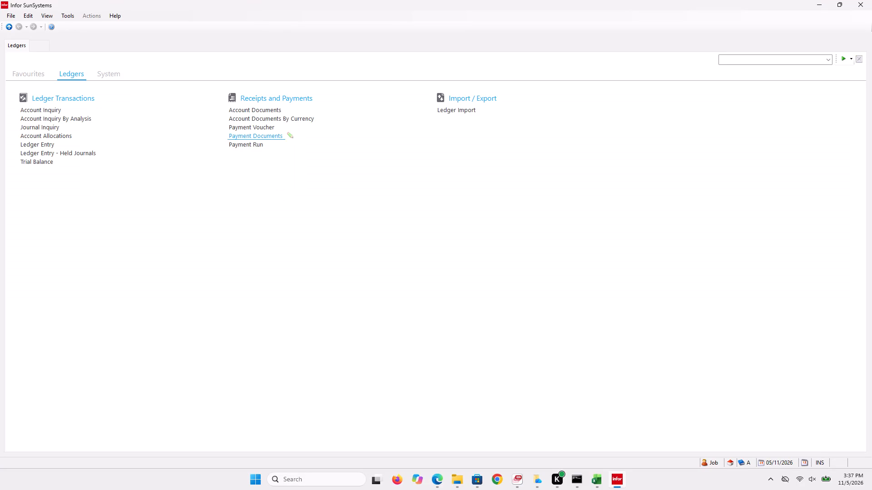
Change the business unit to MKM and return to the Ledgers functions.
left_click(101, 78)
left_click_drag(74, 103, 69, 111)
left_click(69, 111)
type("mkm")
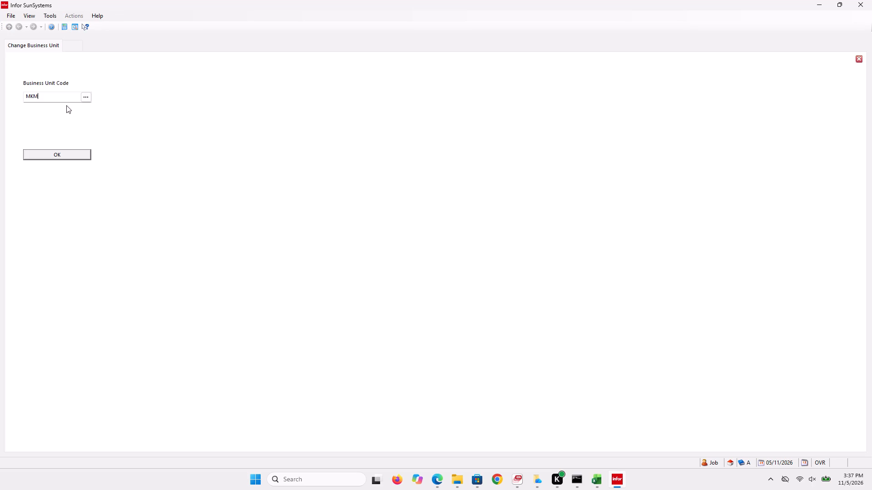
left_click(67, 160)
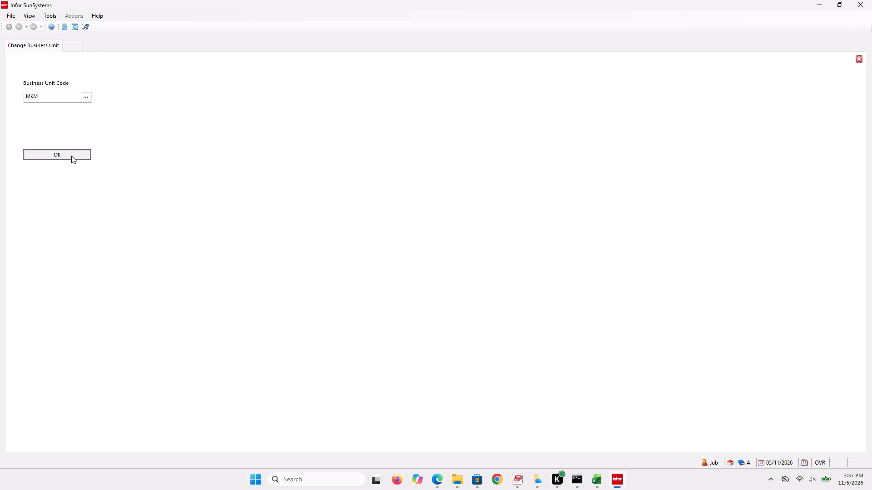
left_click(71, 156)
left_click(183, 65)
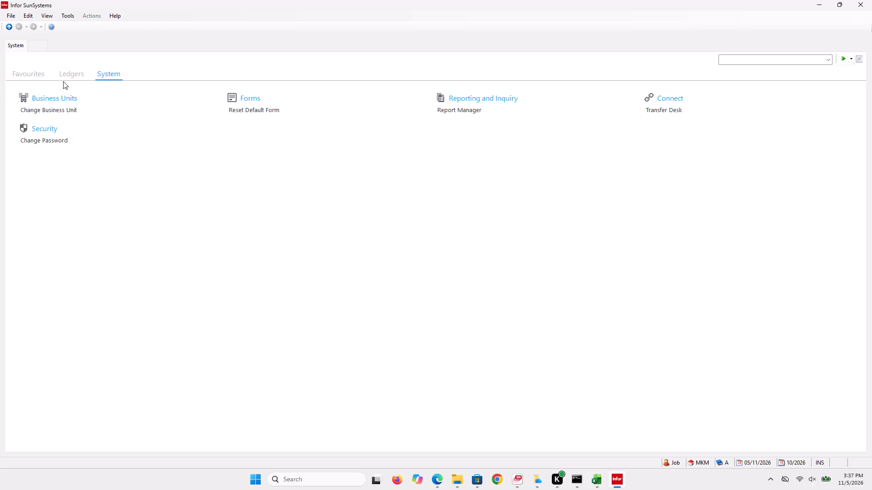
left_click(73, 78)
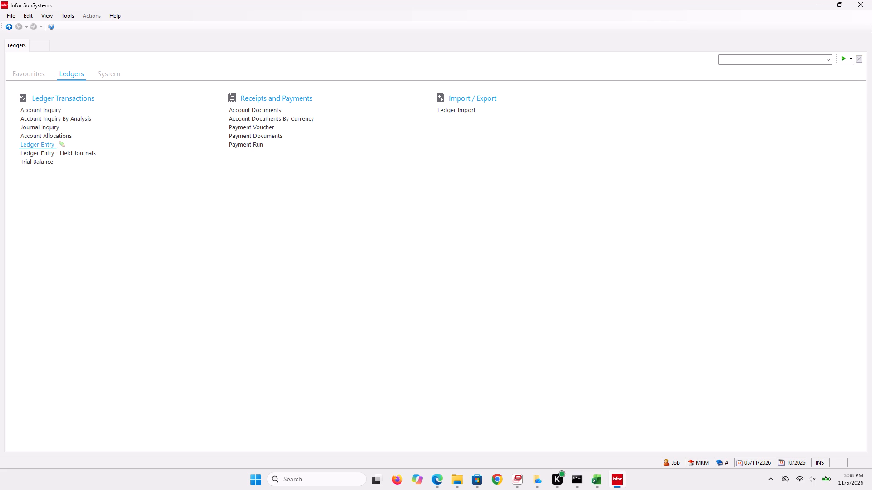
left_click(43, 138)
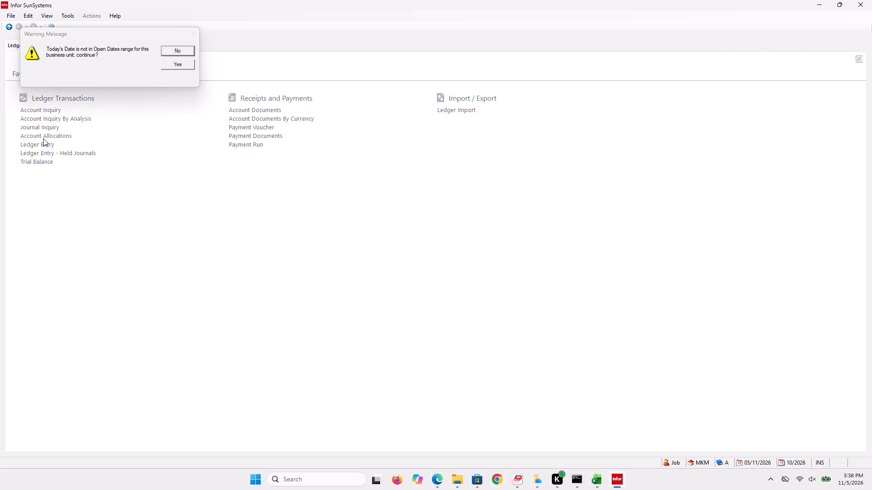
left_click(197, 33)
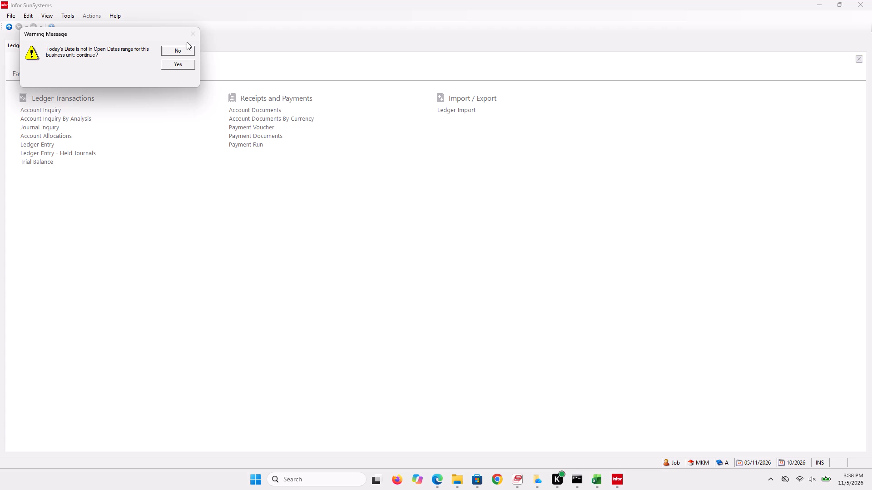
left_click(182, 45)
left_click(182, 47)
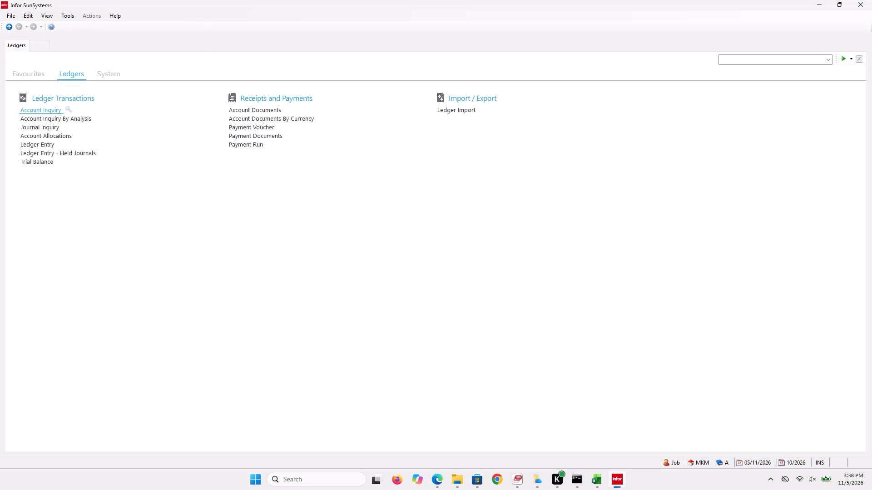
Open Ledger Entry, answering Yes to continue although today's date is outside the open dates range.
double_click(44, 140)
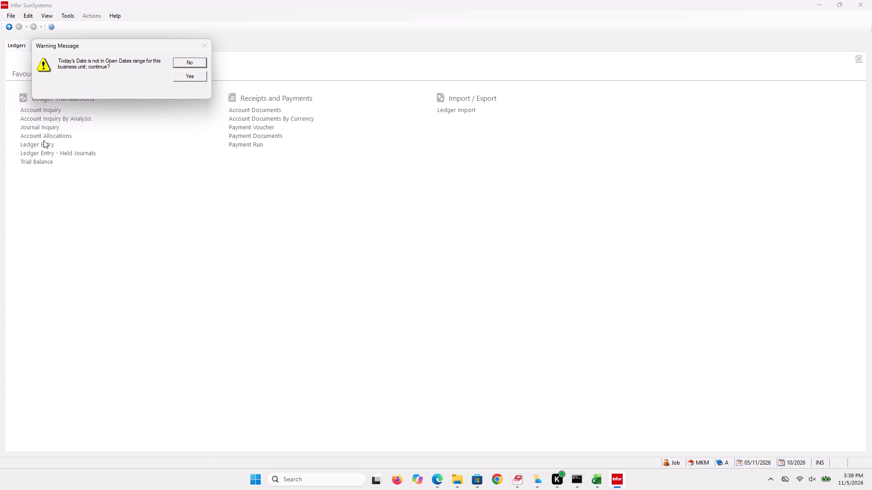
left_click(203, 75)
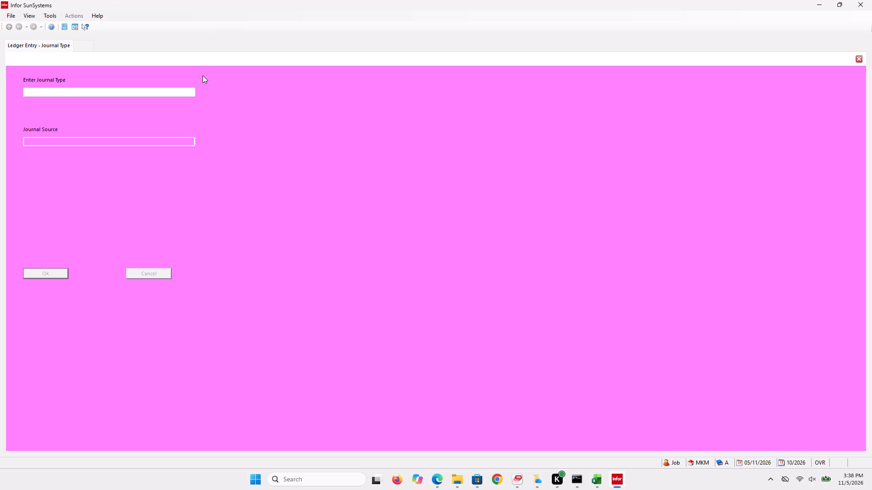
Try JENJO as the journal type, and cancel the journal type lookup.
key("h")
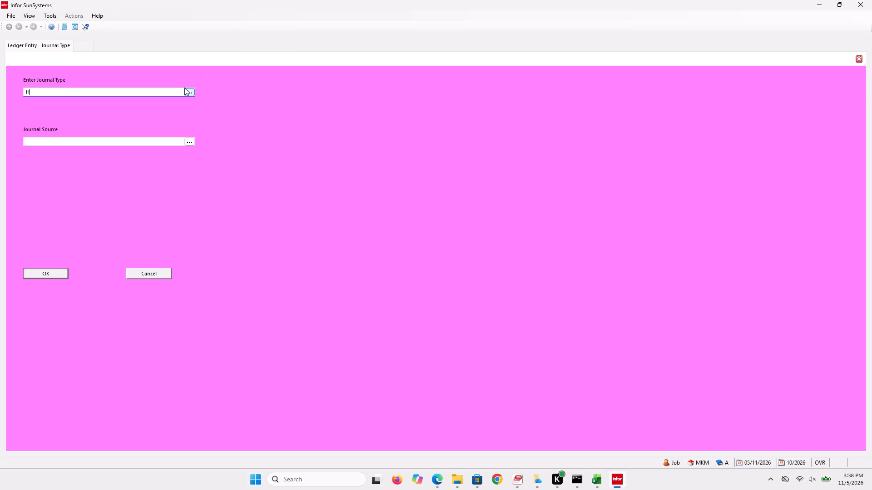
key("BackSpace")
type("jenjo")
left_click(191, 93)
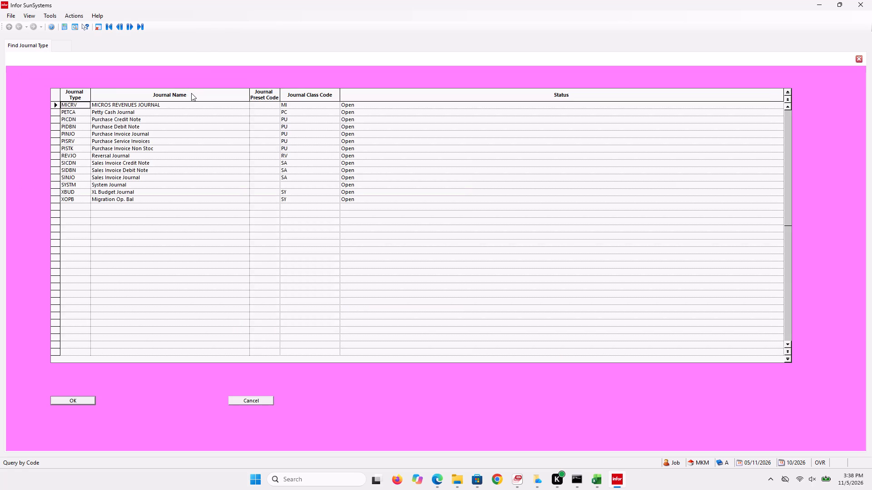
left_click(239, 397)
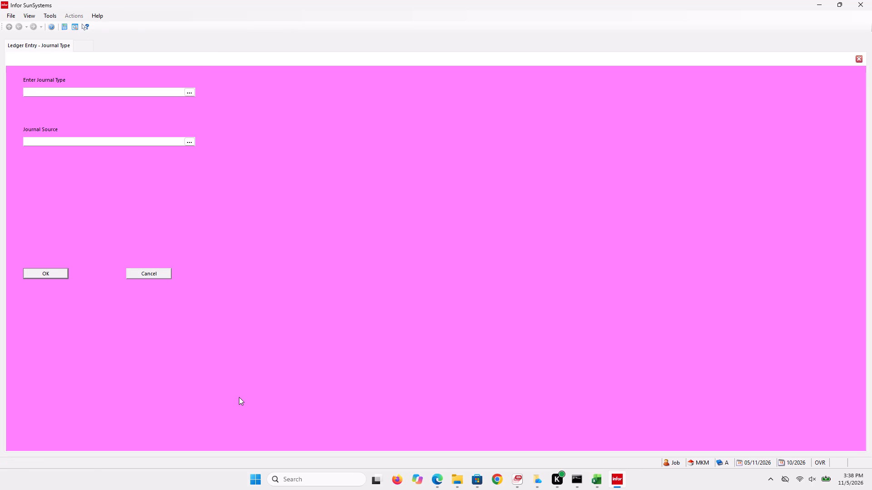
Start a ledger entry with journal type GENJO.
type("ge")
type("nj")
key("o")
key("Return")
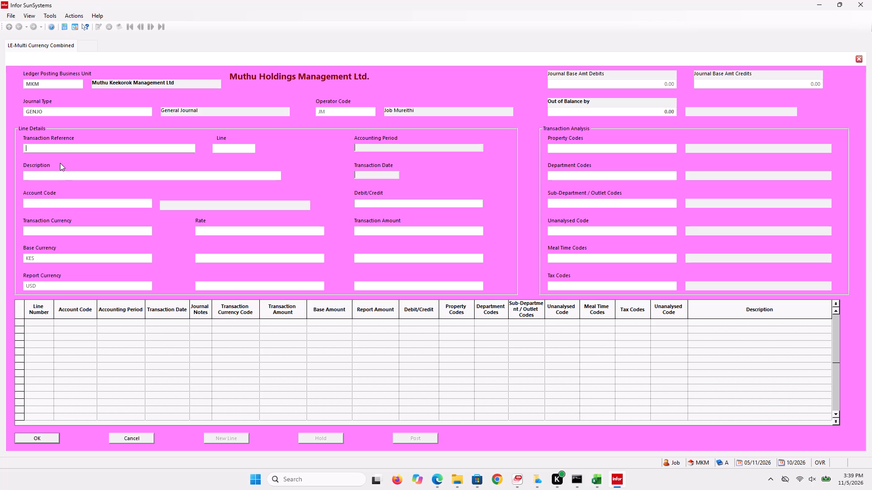
Enter 48265 as the journal's transaction reference.
type("48")
type("265")
key("Return")
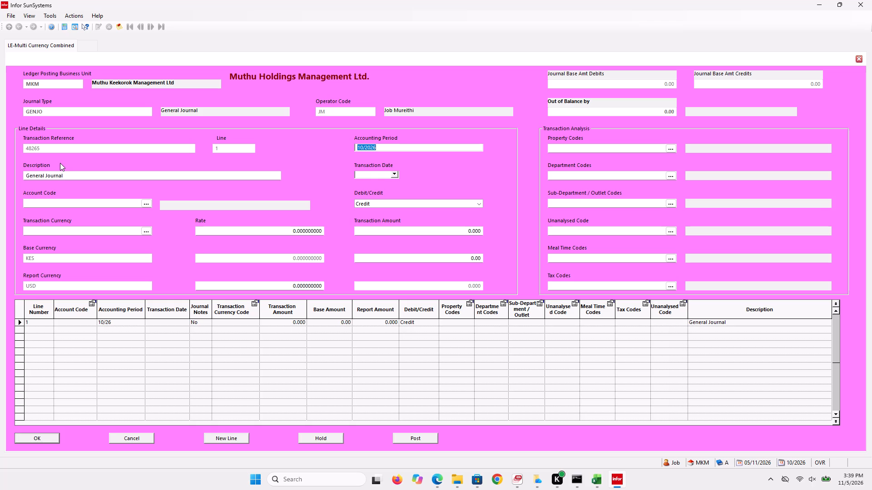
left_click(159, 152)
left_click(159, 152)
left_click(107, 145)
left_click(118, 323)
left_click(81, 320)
Clear the default description of journal line 1.
left_click(163, 183)
left_click(160, 180)
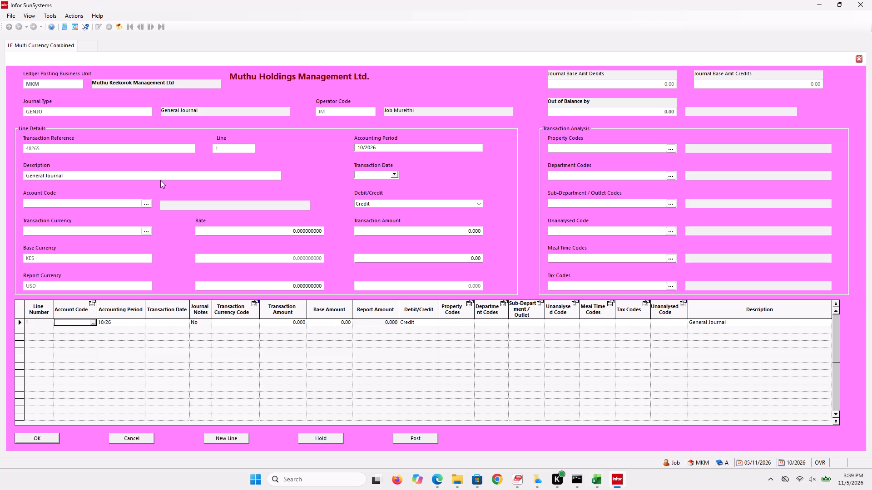
left_click(157, 177)
key("BackSpace")
left_click(60, 204)
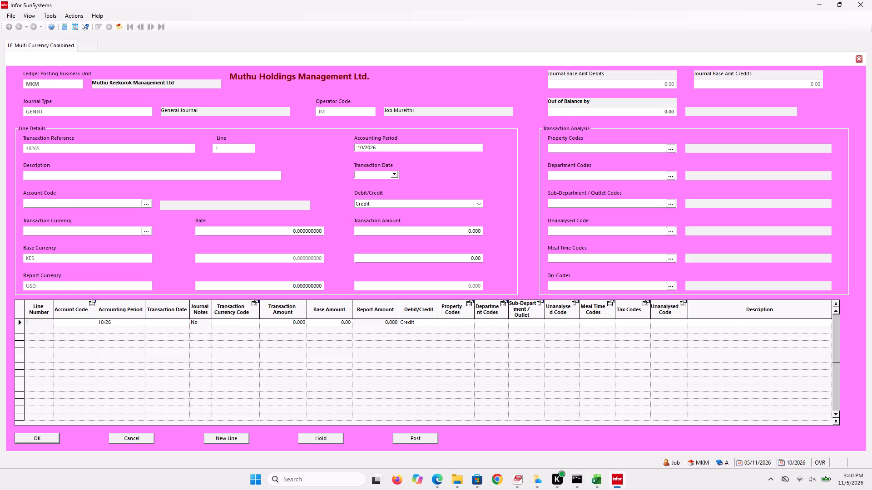
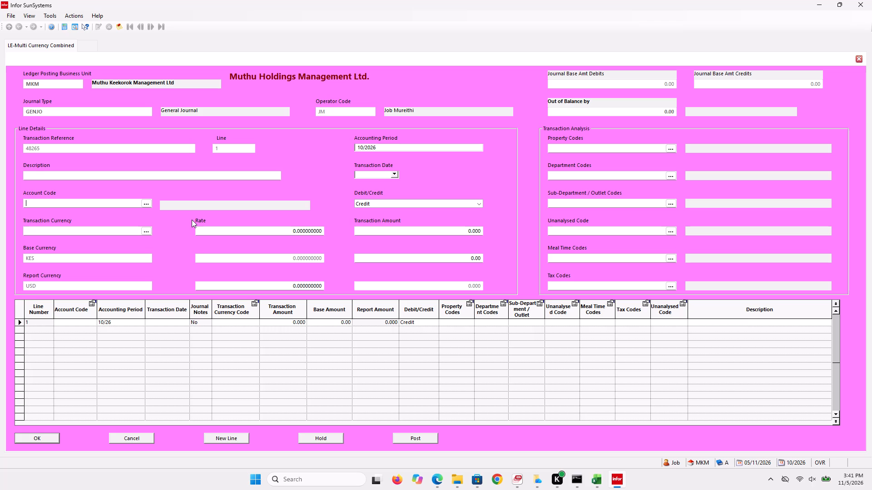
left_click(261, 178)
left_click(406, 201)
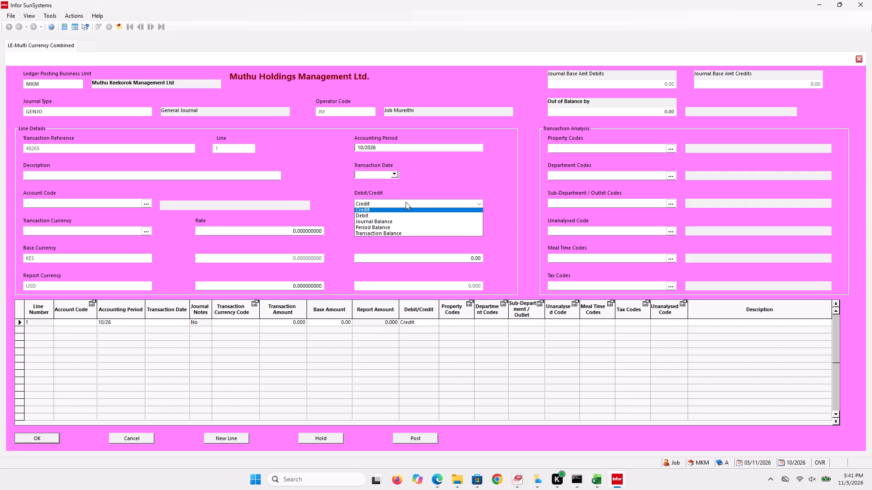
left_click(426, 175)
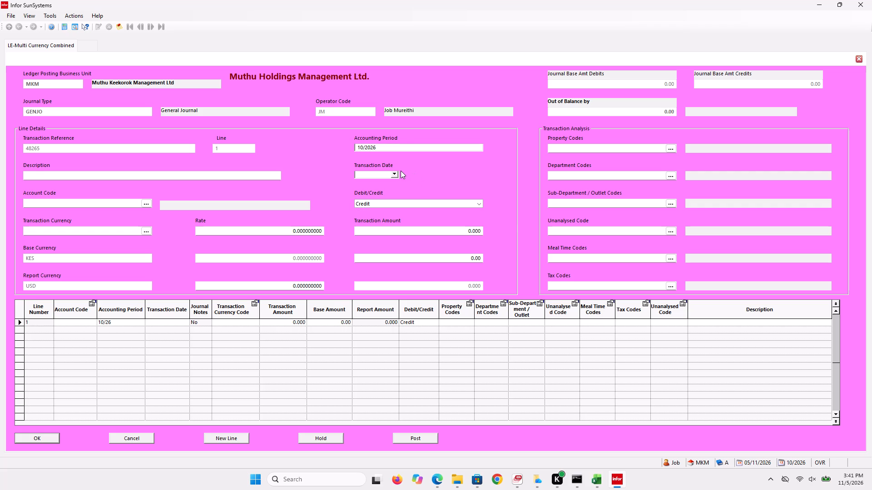
Enter CVIR00 as the beginning of the account code on journal line 1.
left_click(77, 321)
type("cv")
key("i")
key("r")
type("00")
Open the Ledgers functions alongside the unfinished journal.
left_click(89, 49)
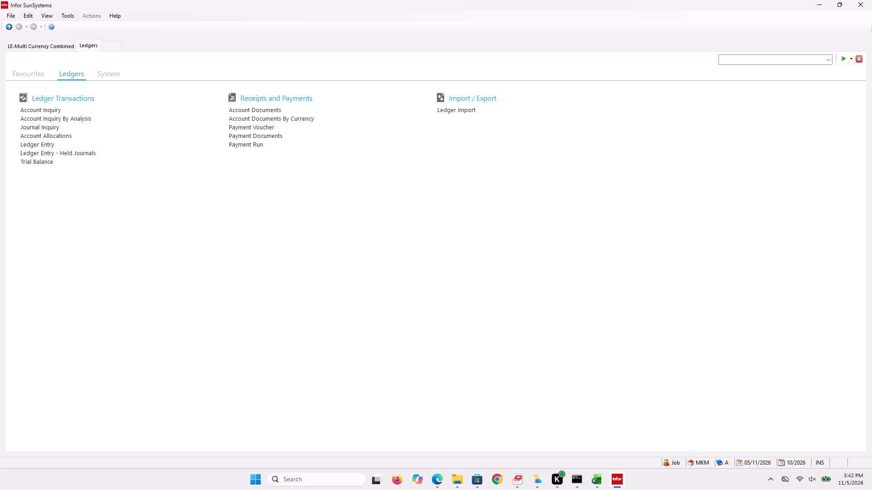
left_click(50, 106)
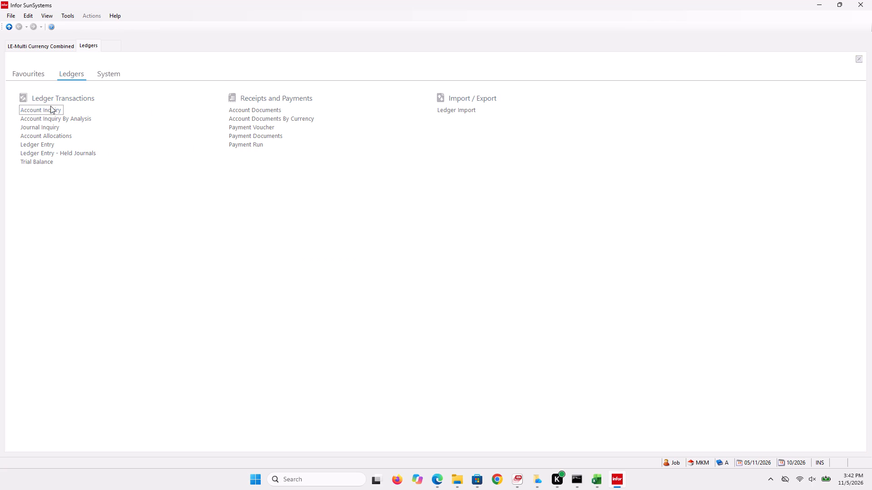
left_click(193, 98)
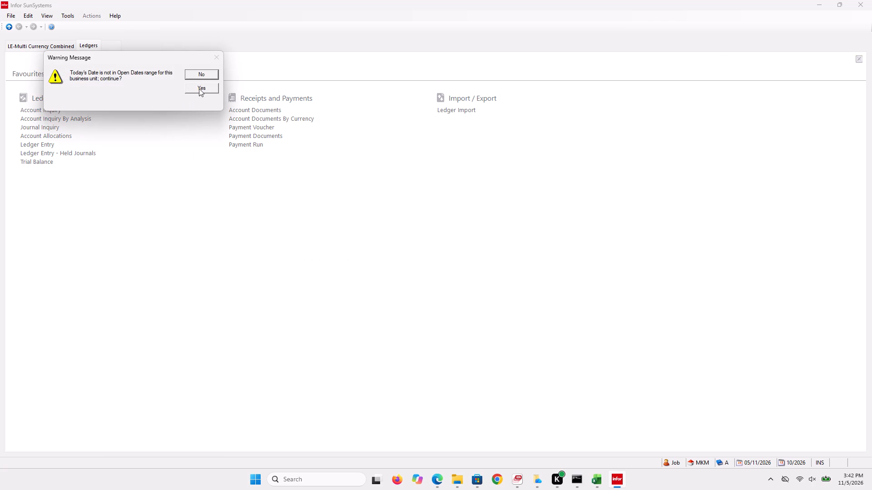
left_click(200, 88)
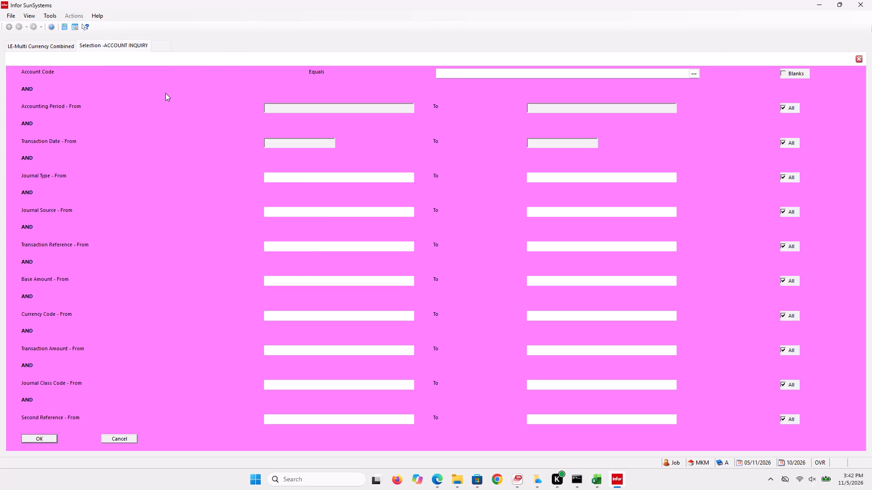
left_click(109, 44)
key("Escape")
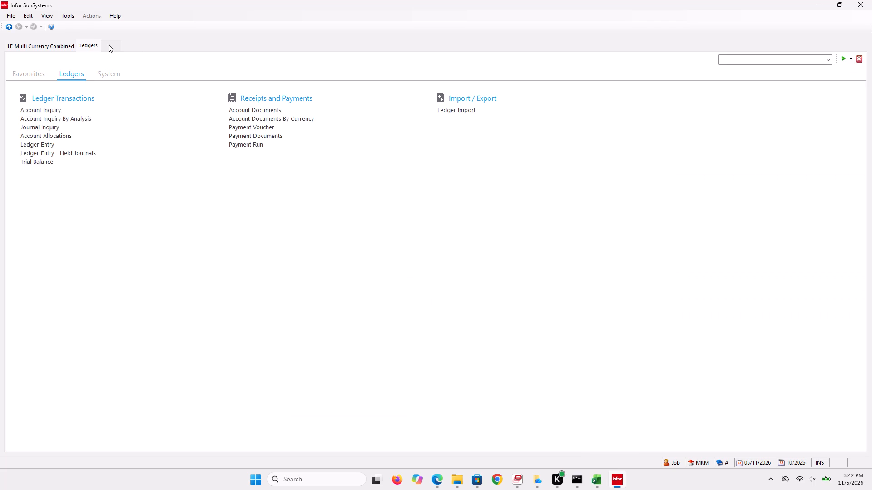
Open the Account Allocations selection form.
double_click(44, 137)
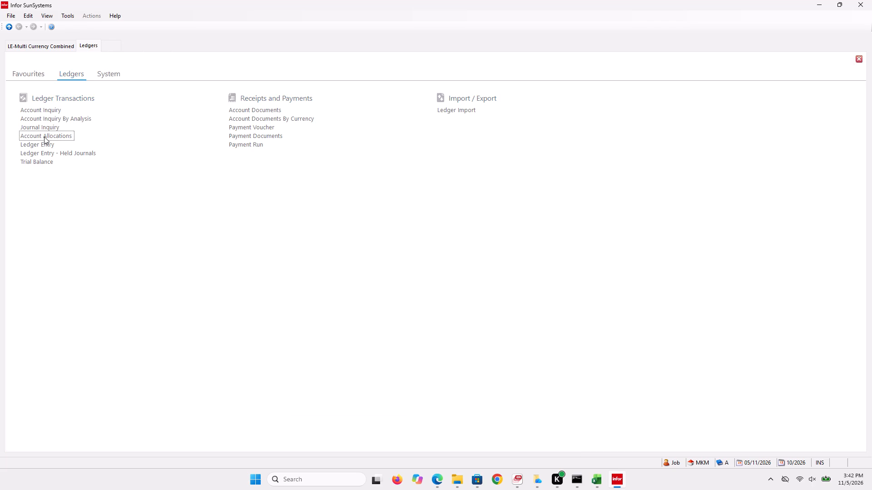
left_click(217, 101)
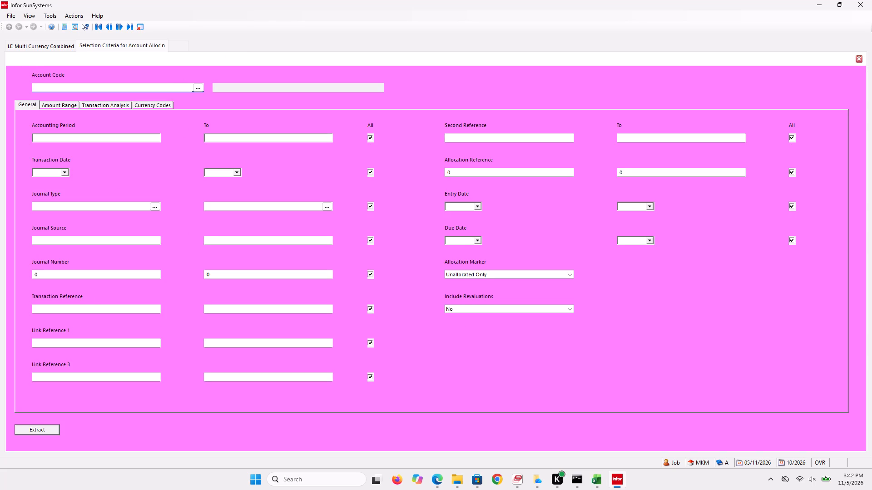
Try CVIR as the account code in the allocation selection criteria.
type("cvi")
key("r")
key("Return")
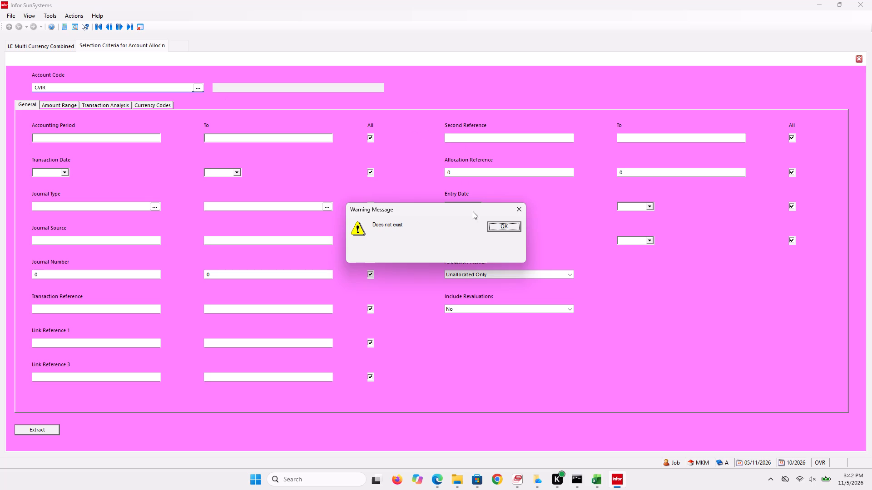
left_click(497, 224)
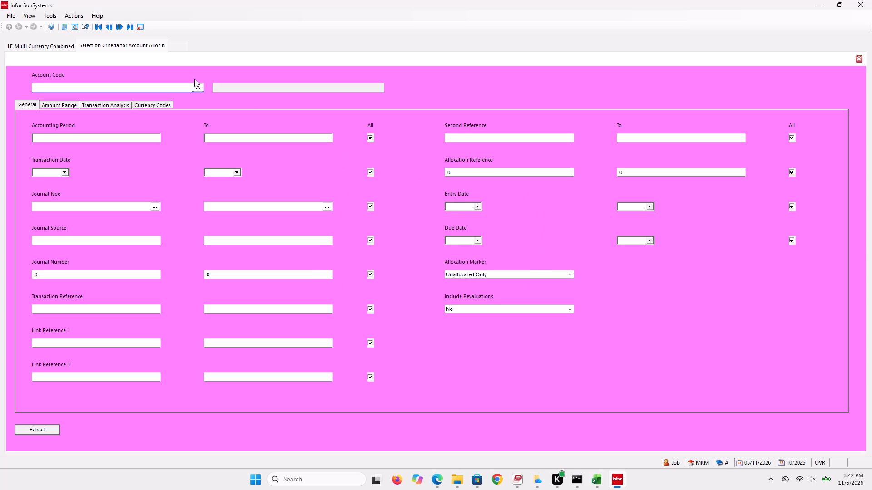
Look up account codes starting from CVI and select CVIR003, Virgin Clean Limited, as the allocation account.
key("v")
key("BackSpace")
type("cvi")
left_click(198, 89)
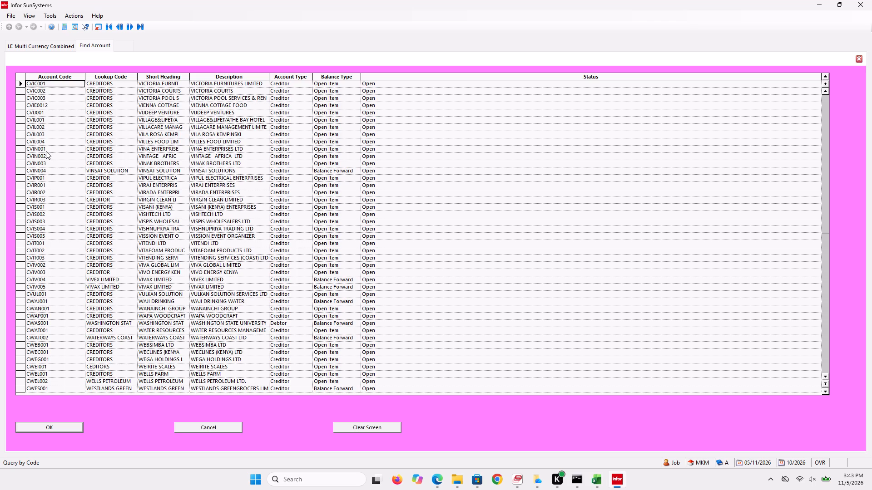
key("Down")
key("Down")
key("Down")
key("Down")
key("Down")
key("Down")
key("Down")
key("Down")
key("Down")
key("Down")
key("Down")
key("Down")
key("Down")
key("Down")
key("Down")
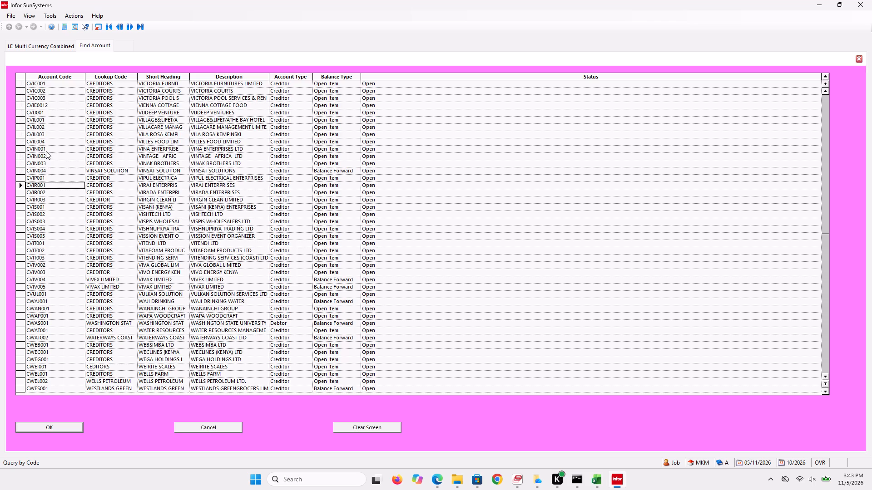
key("Down")
key("Down")
key("Down")
key("Down")
key("Up")
key("Right")
key("Right")
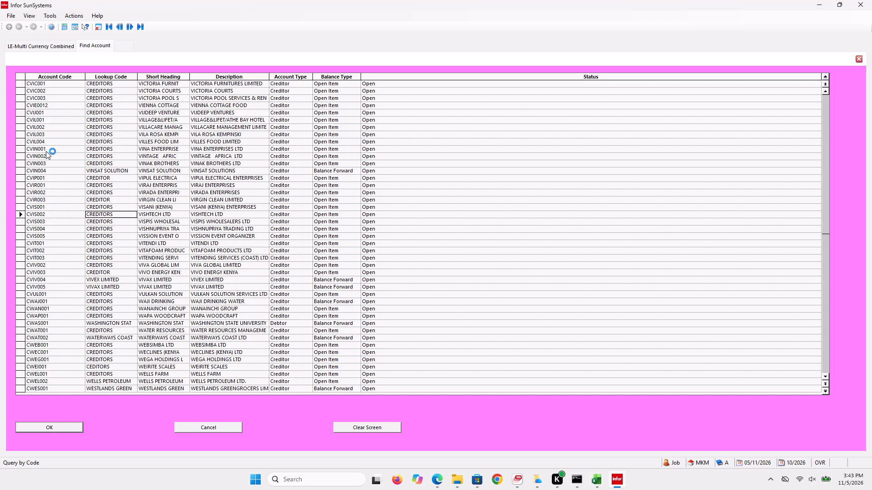
key("Up")
key("Left")
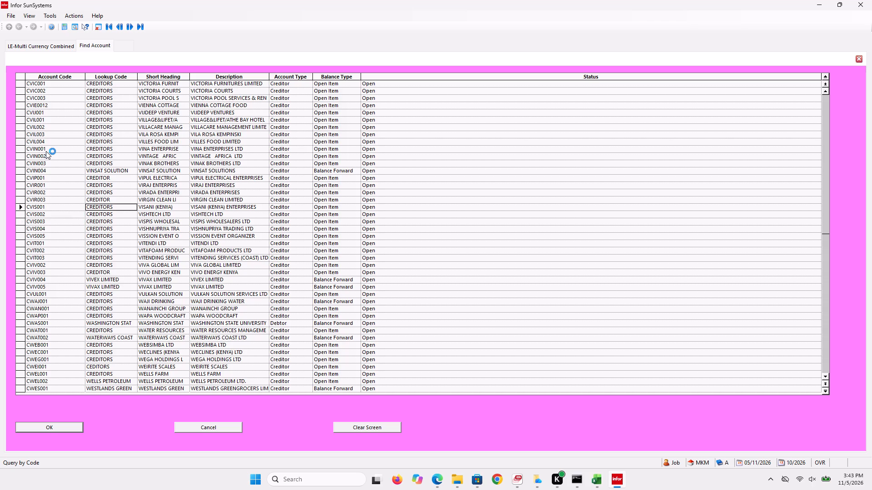
key("Up")
key("Up")
key("Up")
key("Up")
key("Down")
key("Down")
key("Down")
key("Left")
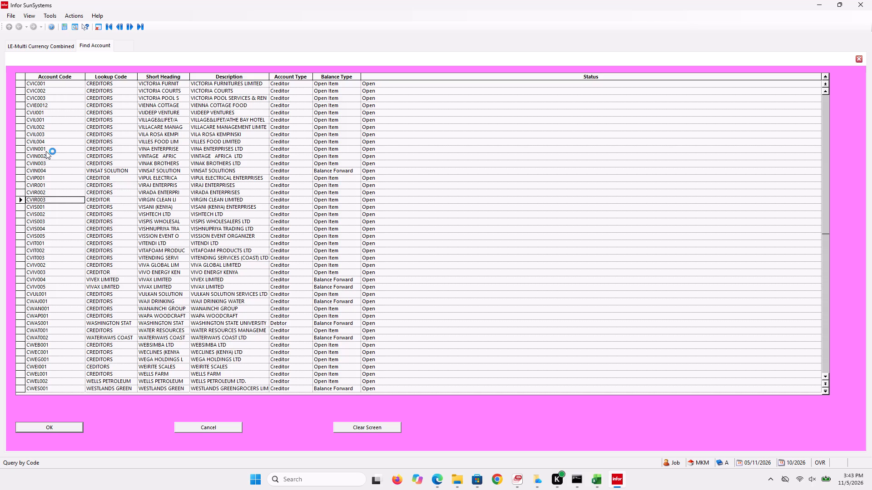
key("Return")
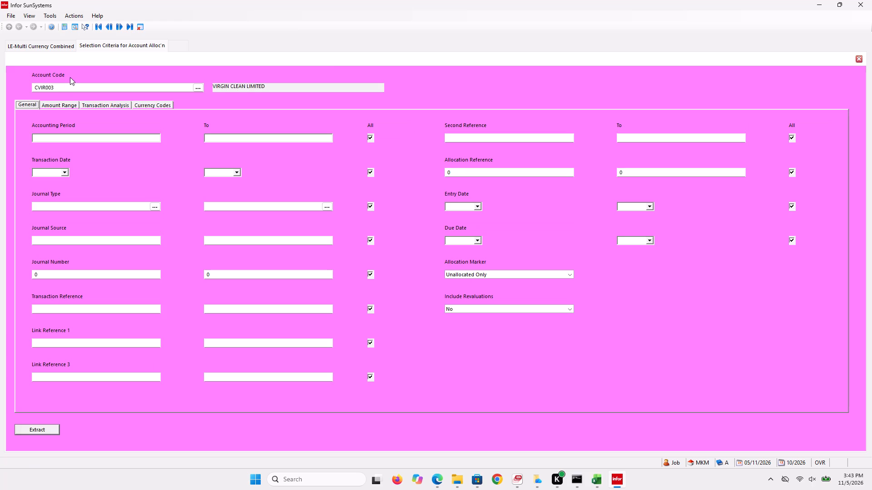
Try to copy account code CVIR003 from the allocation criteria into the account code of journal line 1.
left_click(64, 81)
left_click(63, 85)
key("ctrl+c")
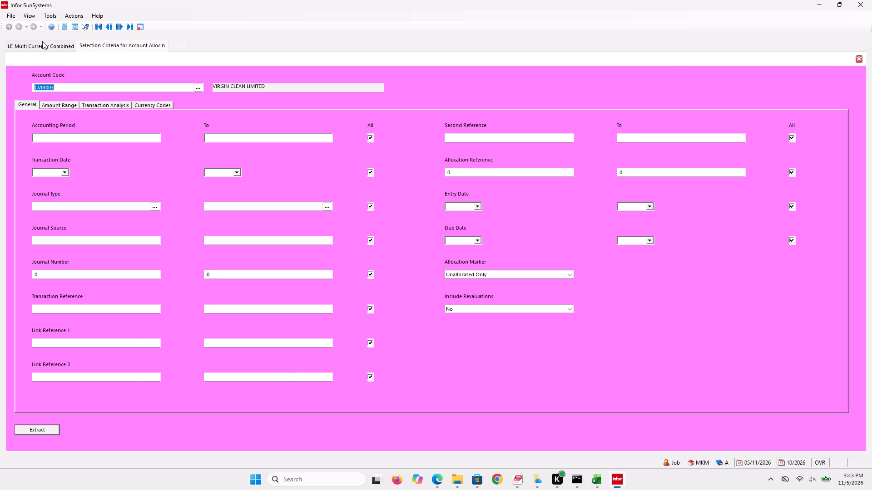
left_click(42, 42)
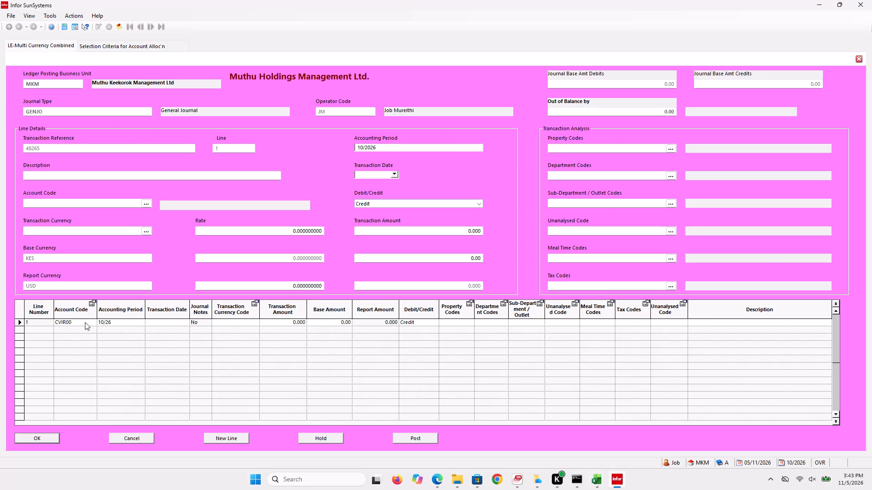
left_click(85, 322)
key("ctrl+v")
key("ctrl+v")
Check the account code in the allocation criteria and complete the account code on journal line 1 as CVIR003.
left_click(123, 44)
left_click(61, 94)
left_click(61, 91)
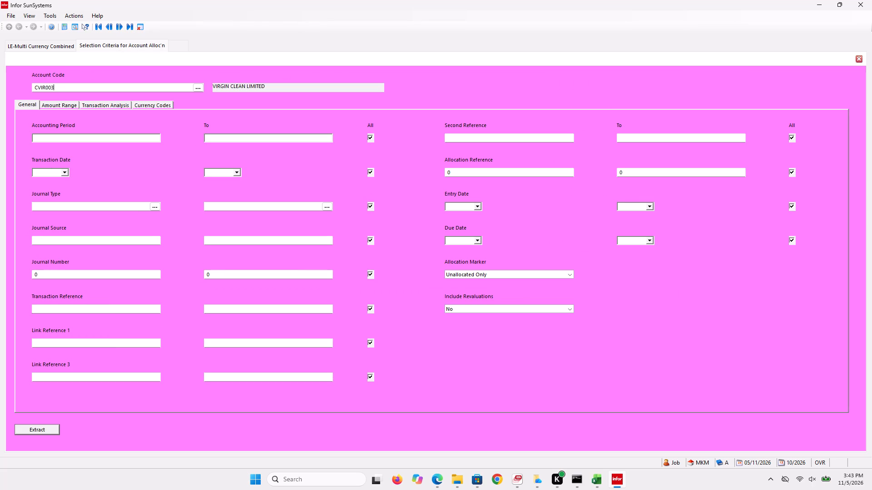
left_click(44, 51)
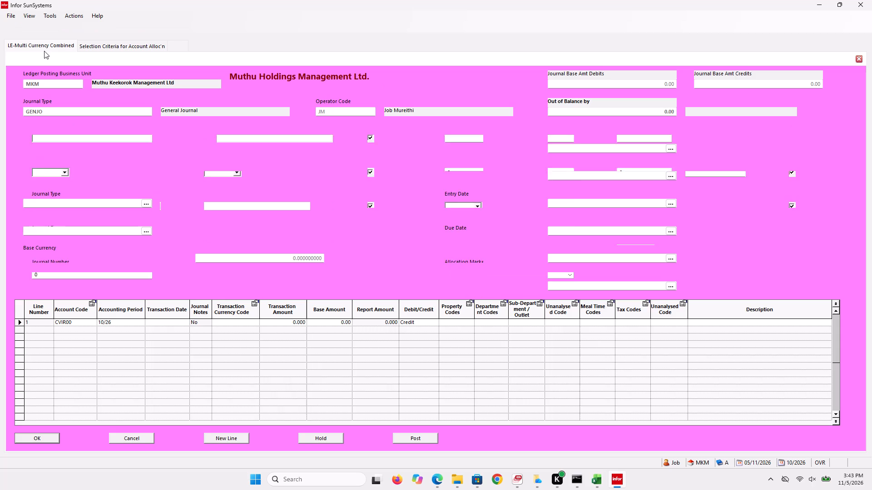
left_click(74, 320)
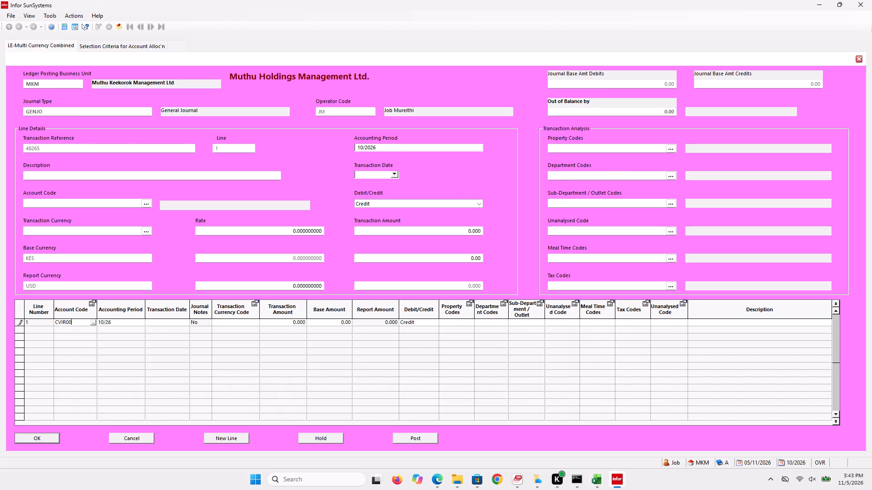
key("3")
left_click(102, 339)
left_click(125, 331)
Set the transaction amount on journal line 1 to 67280.
left_click(272, 328)
left_click(283, 321)
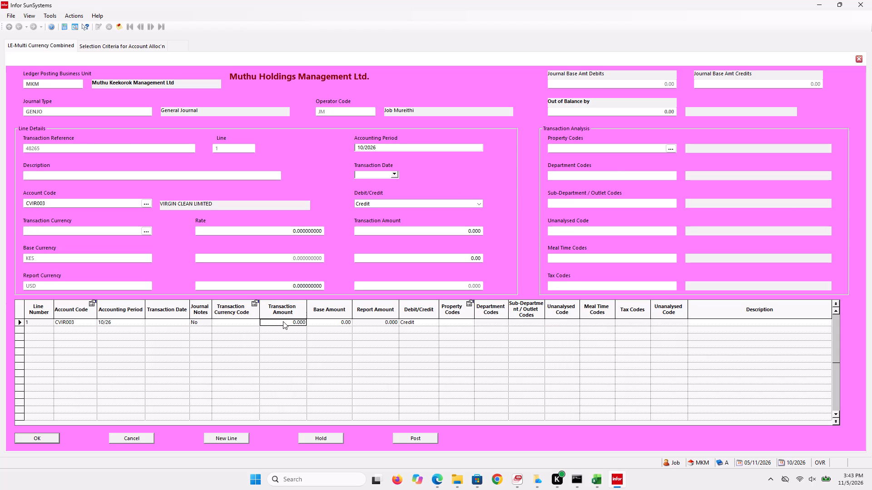
left_click(298, 322)
type("67")
key("2")
type("80")
left_click(355, 332)
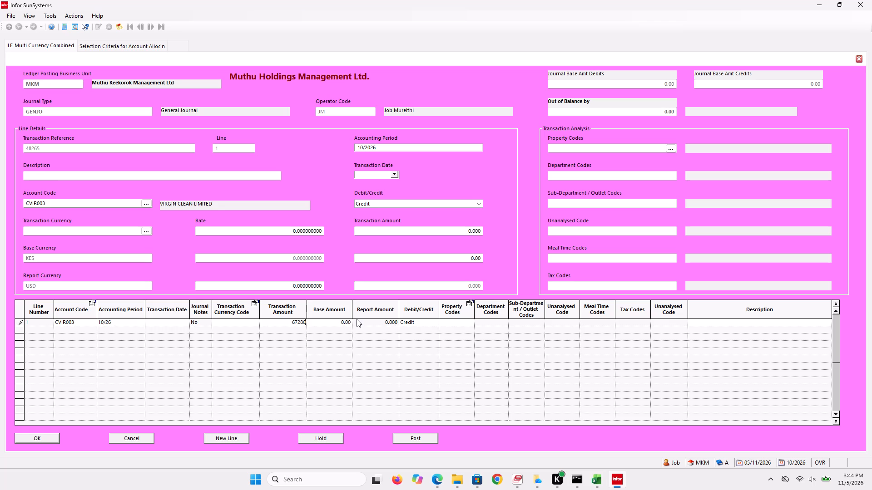
left_click(357, 319)
left_click(347, 318)
left_click(437, 319)
Look up the property codes for journal line 1 and select MKM, Muthu Keekorok Management Ltd.
left_click(449, 323)
left_click(397, 344)
left_click(472, 319)
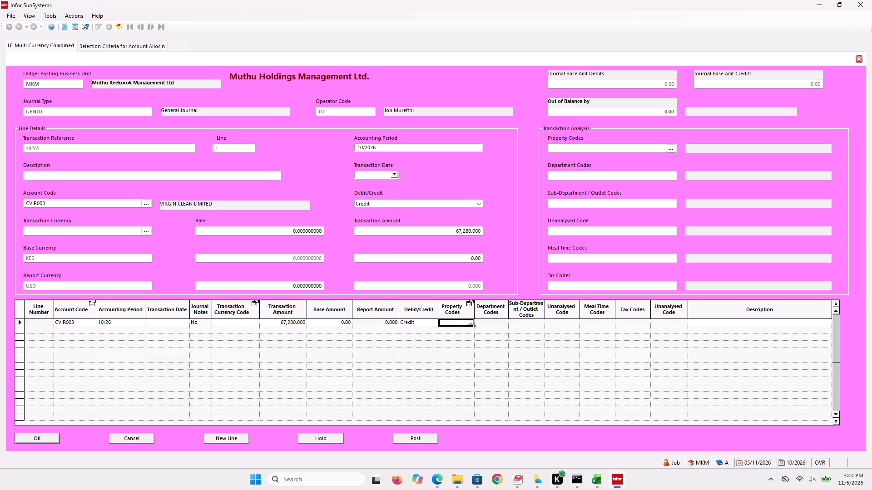
left_click(472, 319)
left_click(471, 321)
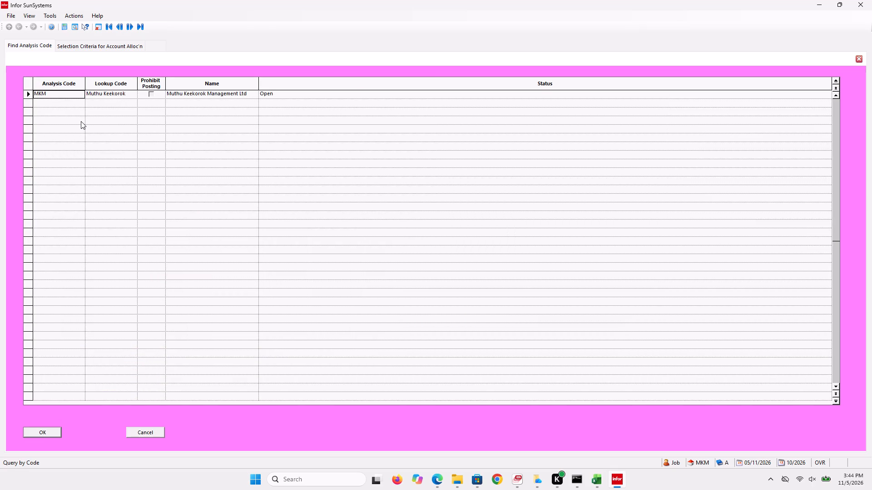
key("Return")
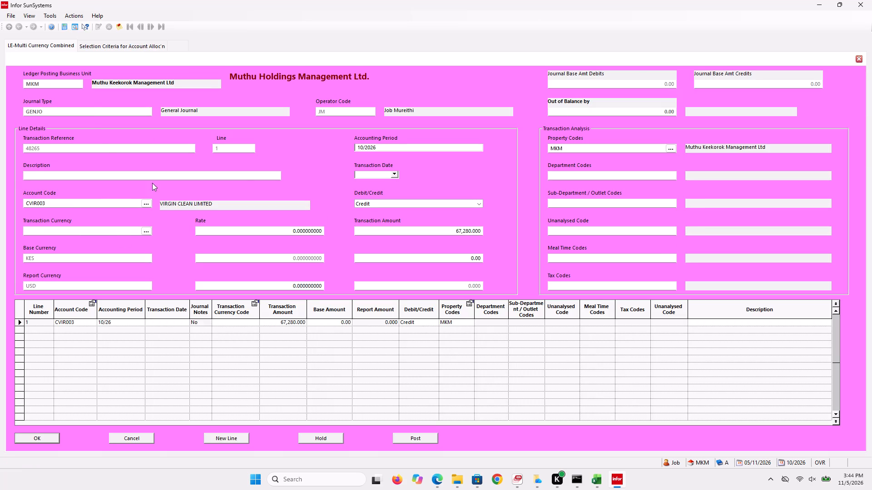
Set the transaction date of journal line 1 to 31/10/2026 using the calendar.
left_click(395, 171)
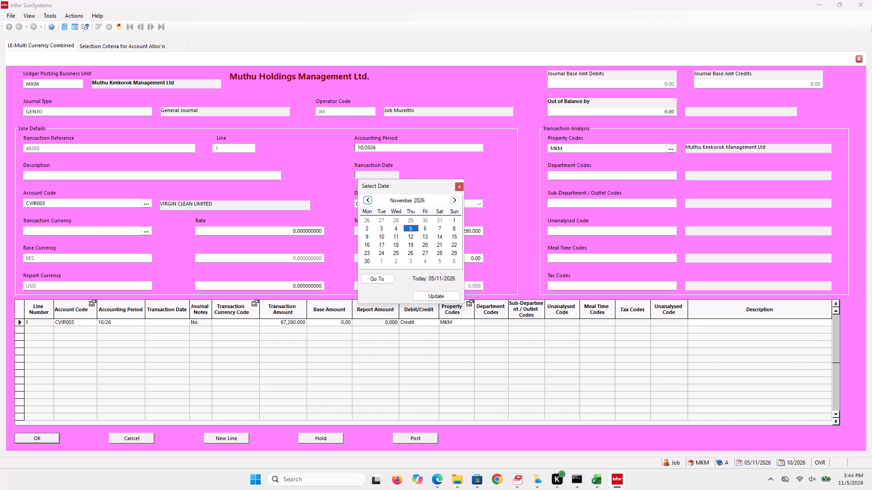
left_click(368, 198)
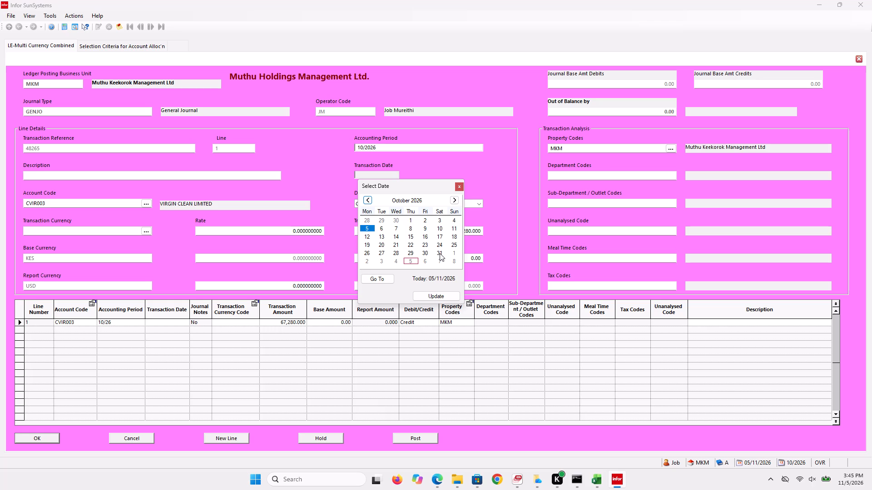
double_click(440, 253)
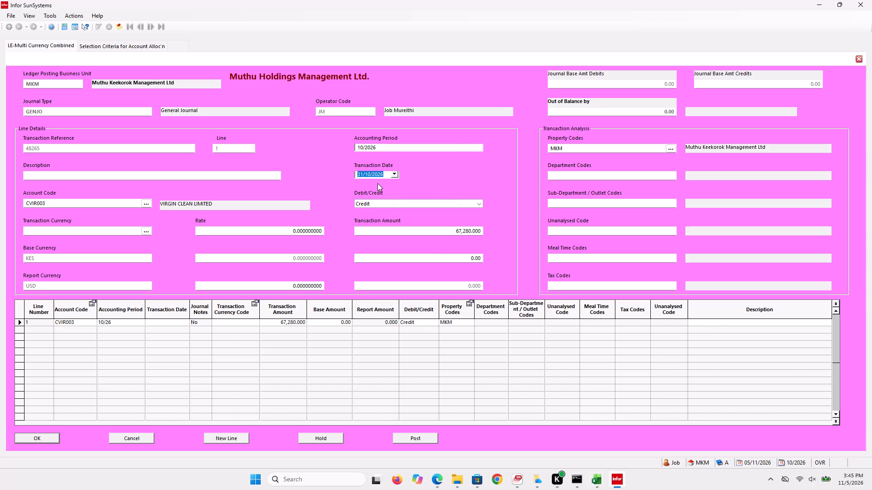
left_click(415, 185)
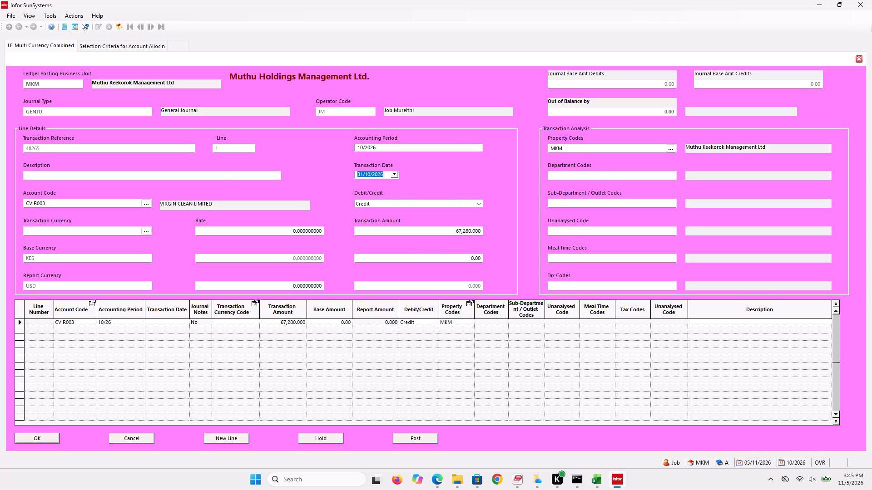
Start editing the description of journal line 1.
left_click(225, 172)
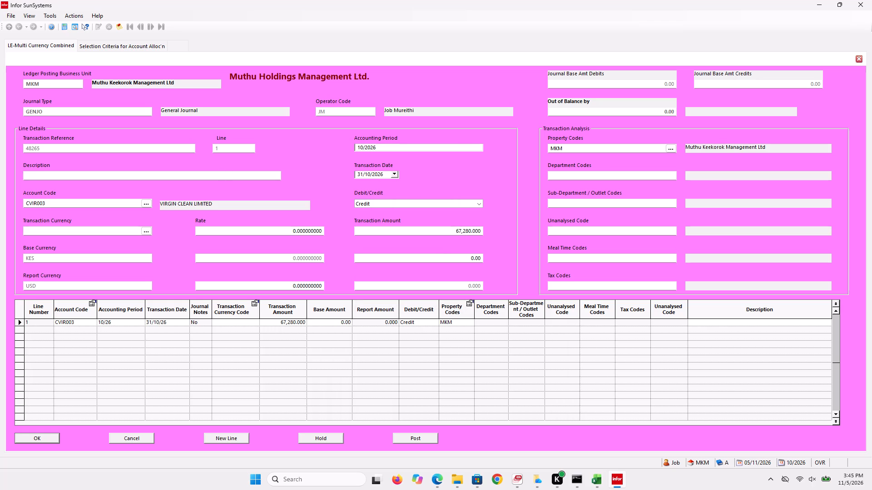
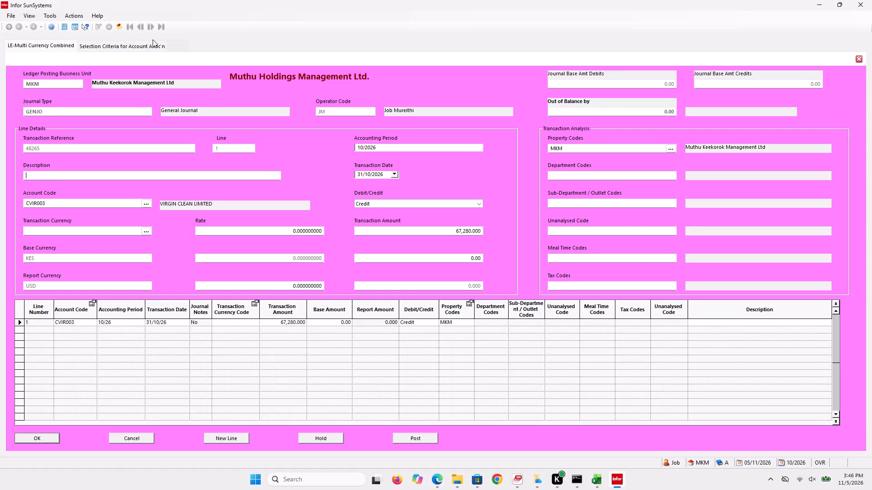
left_click(147, 50)
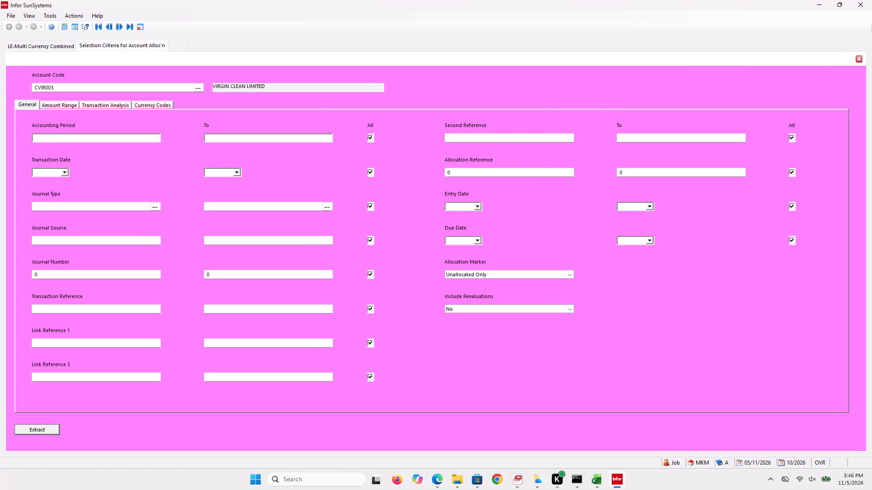
key("Return")
key("Return")
key("Return")
key("Return")
left_click(195, 88)
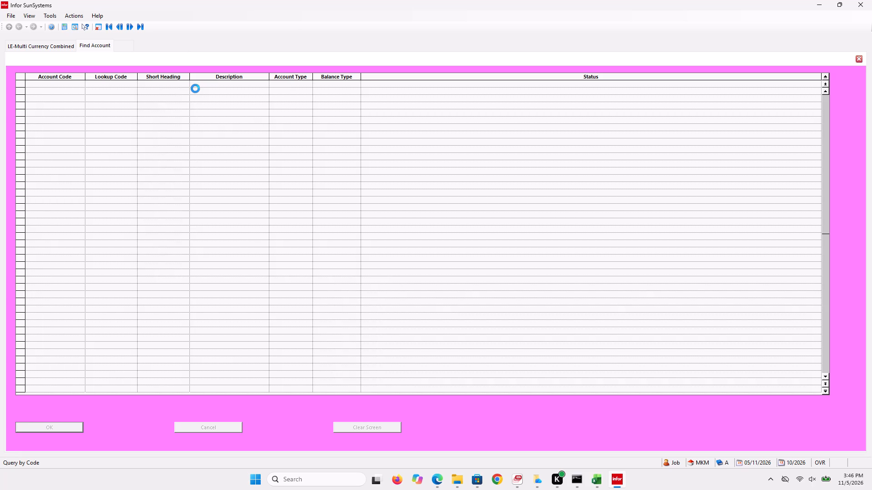
key("Return")
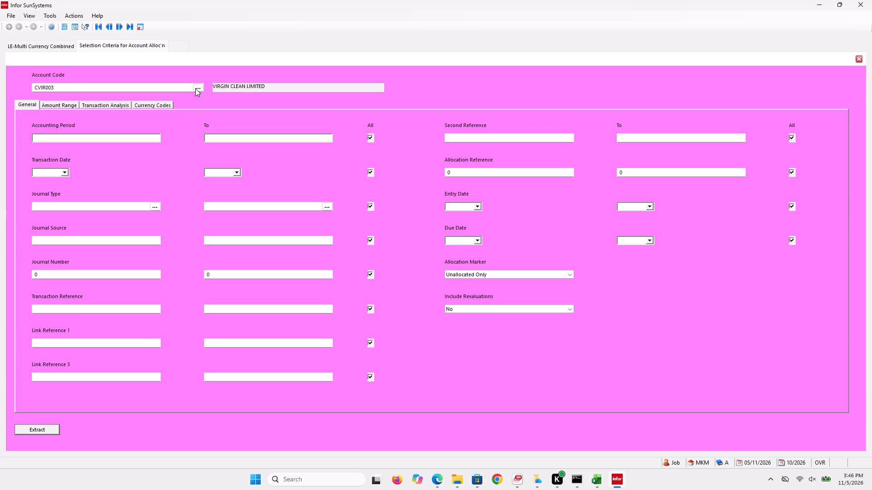
key("Return")
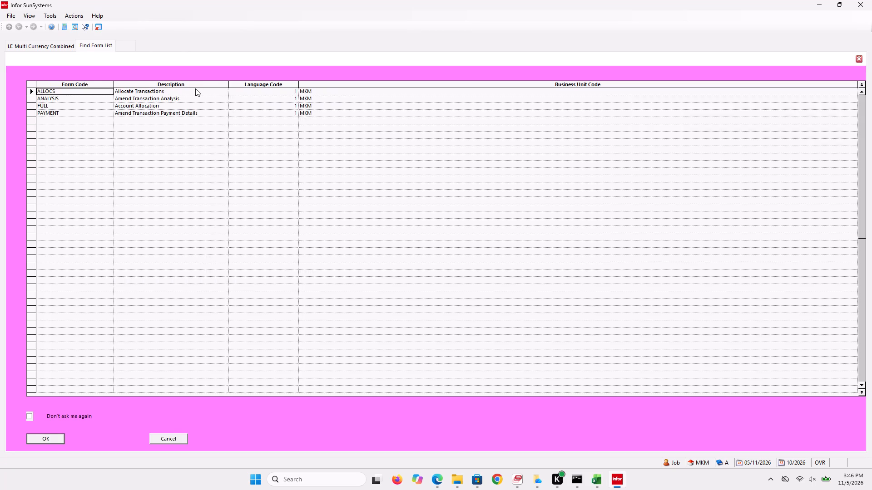
key("Down")
key("Down")
key("Return")
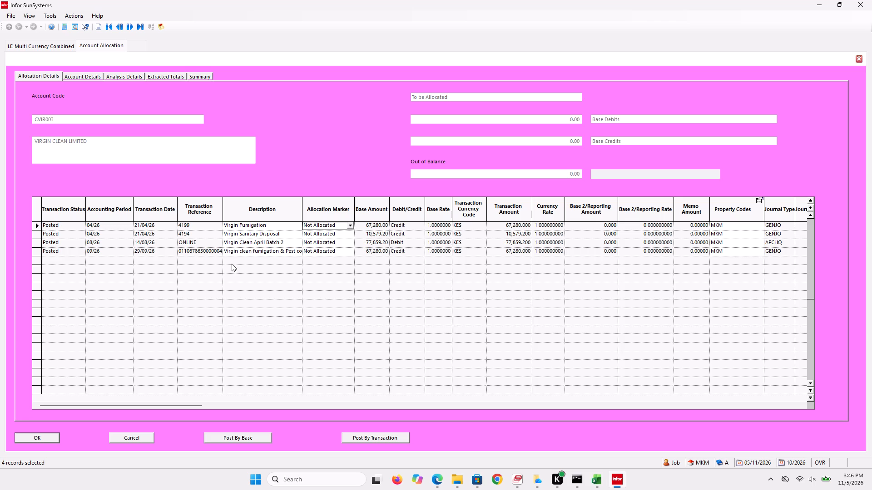
Copy the description "Virgin clean fumigation & Pest control" from the account's 29/09/26 posting into the description of journal line 1.
left_click(248, 252)
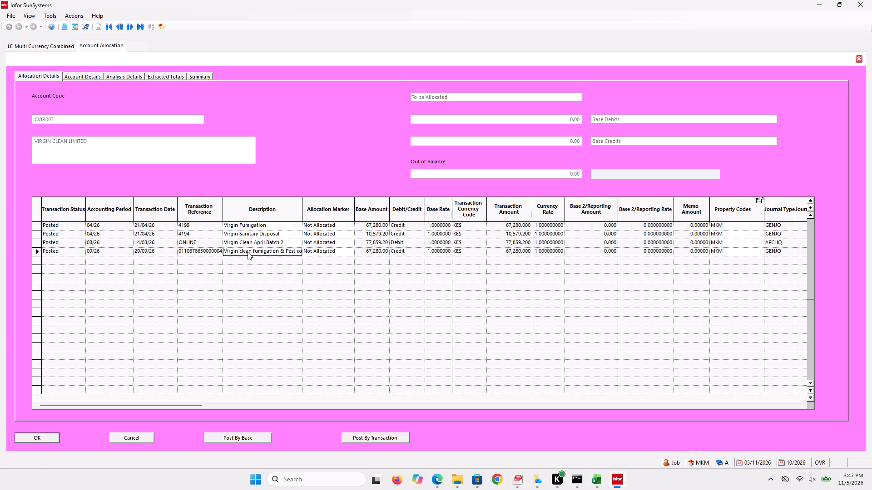
key("ctrl+c")
left_click(69, 45)
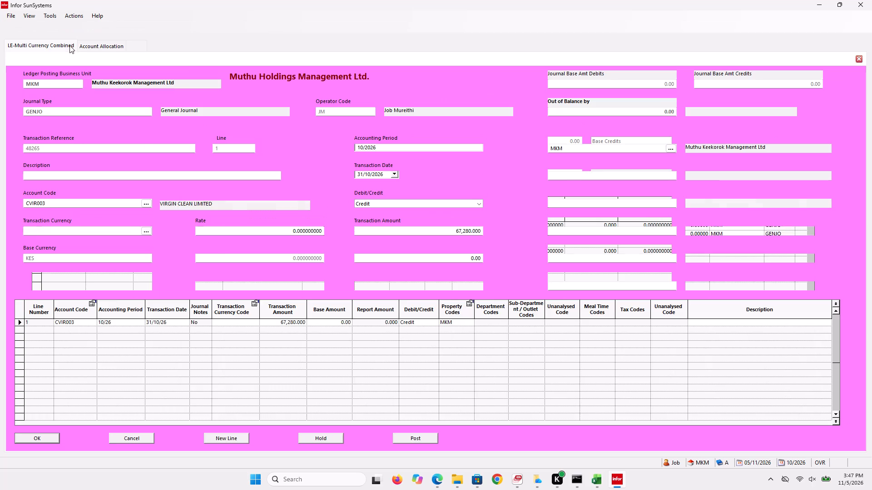
left_click(76, 177)
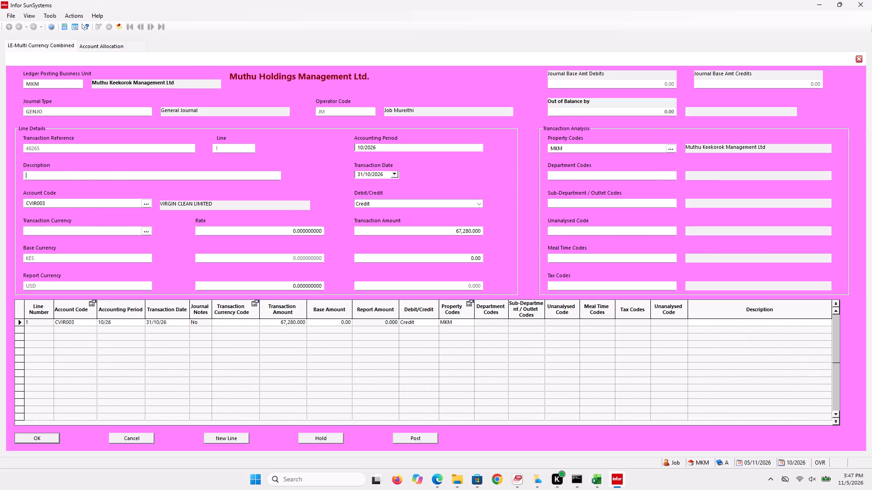
key("ctrl+v")
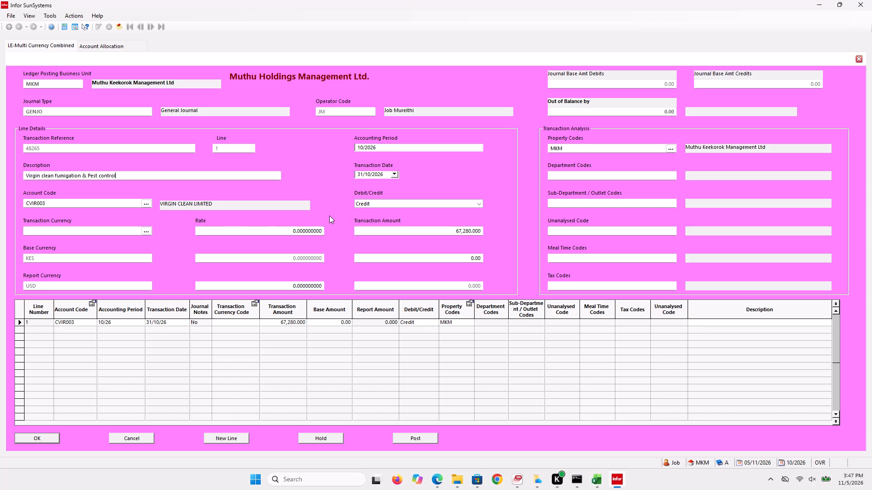
left_click(368, 225)
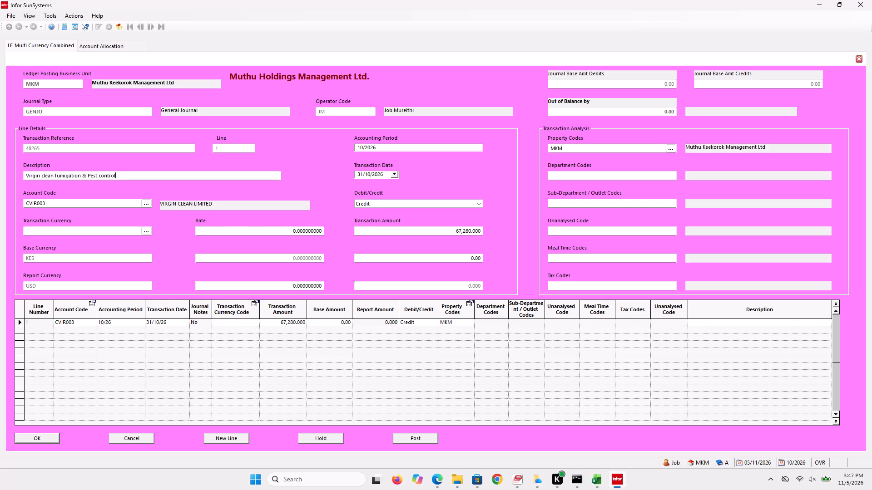
left_click(372, 229)
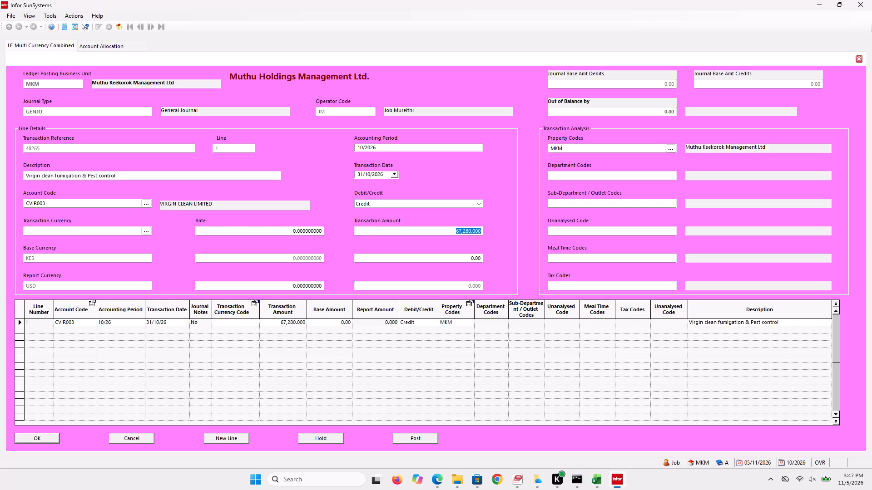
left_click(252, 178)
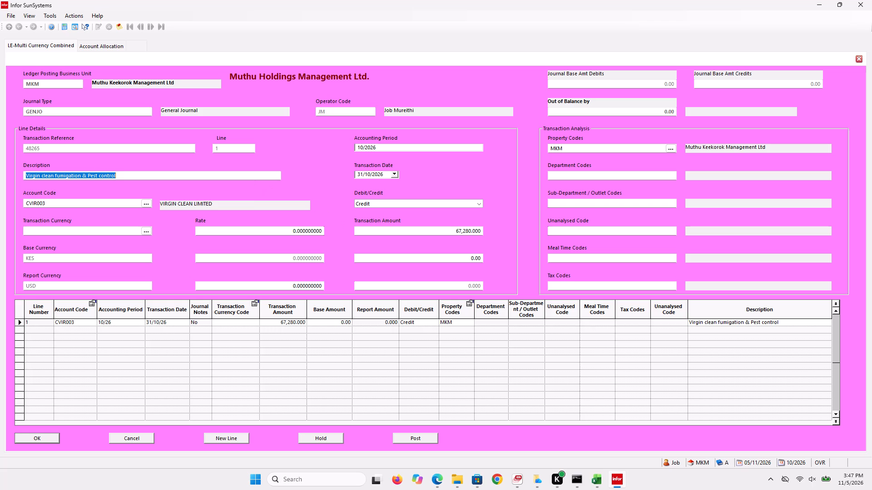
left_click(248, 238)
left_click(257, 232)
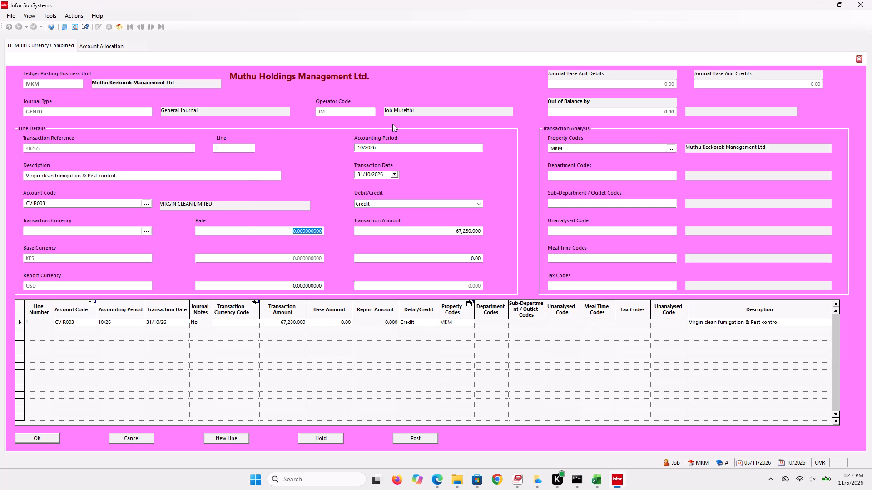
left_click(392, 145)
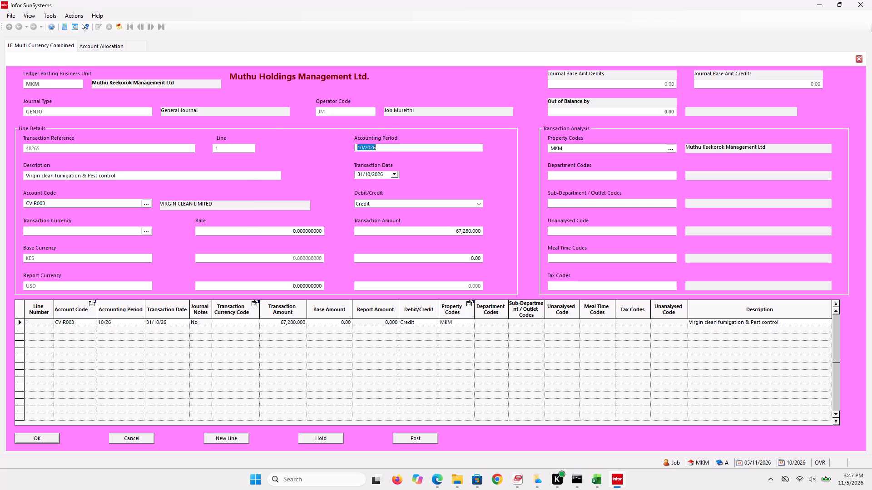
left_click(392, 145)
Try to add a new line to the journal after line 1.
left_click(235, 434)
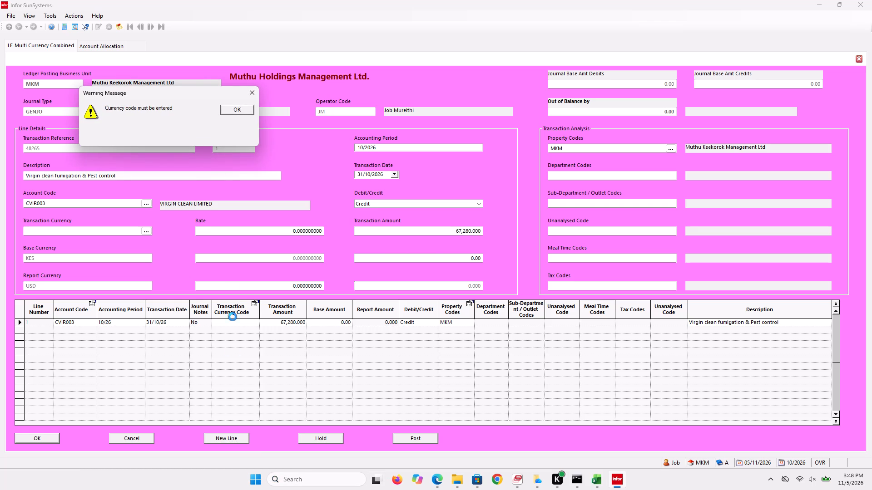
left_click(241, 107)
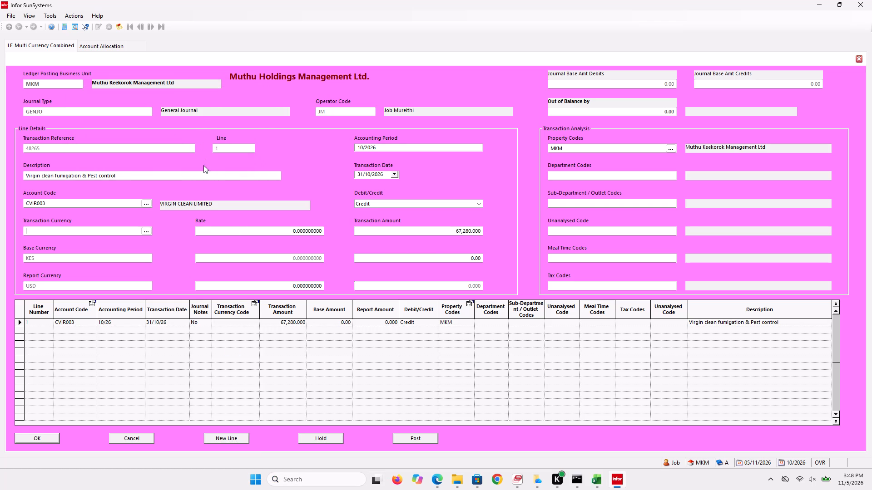
Look up the currency codes for journal line 1 and select KES, Kenya Shillings.
left_click(246, 309)
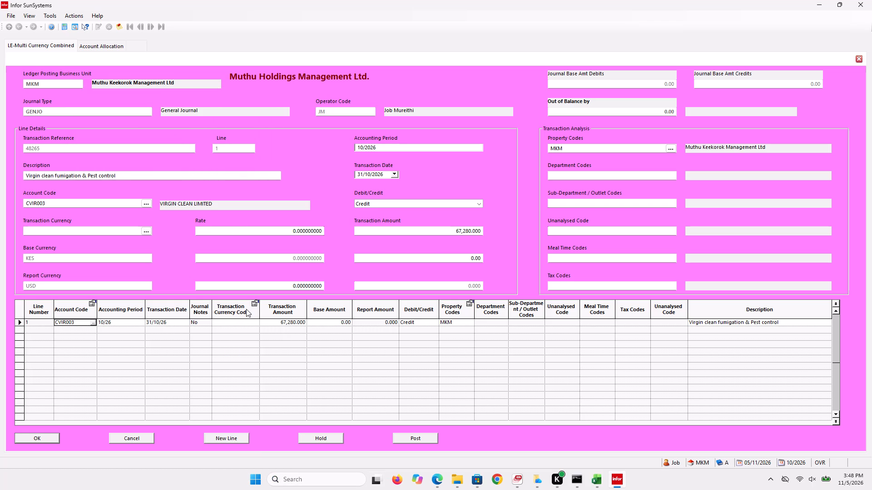
left_click(248, 320)
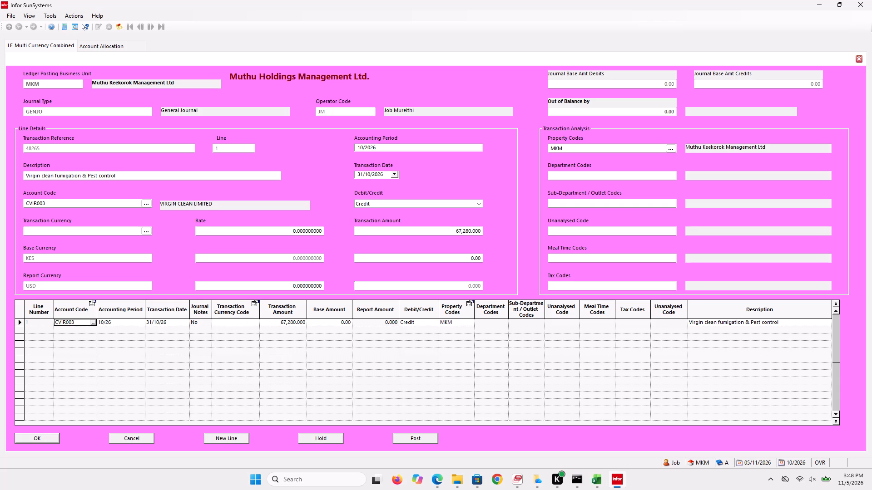
left_click(258, 319)
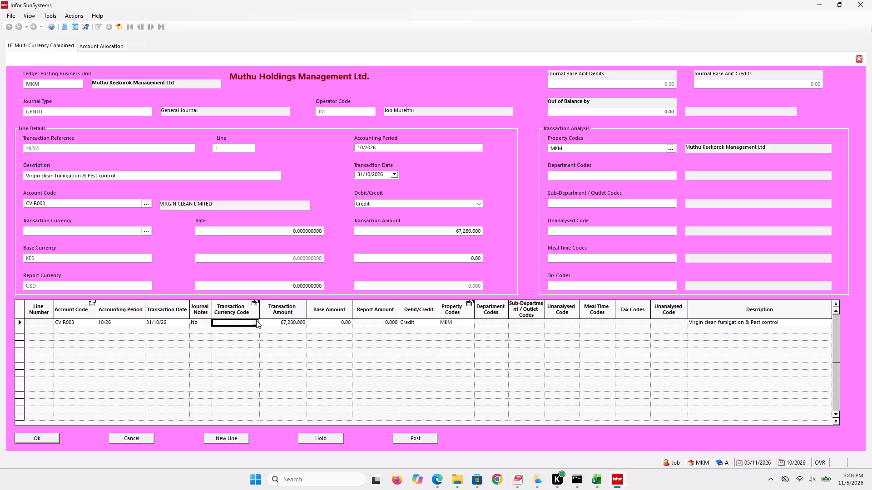
left_click(256, 321)
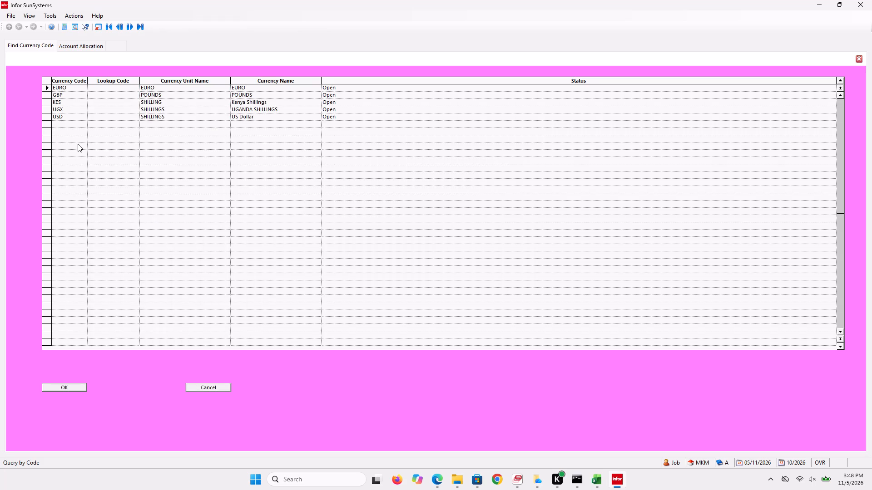
key("Down")
key("Down")
key("Return")
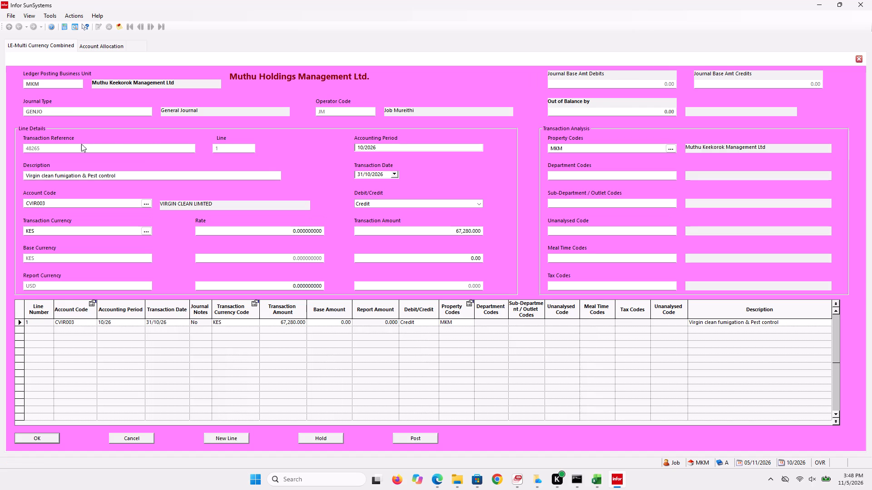
Add a second line to the journal.
left_click(219, 433)
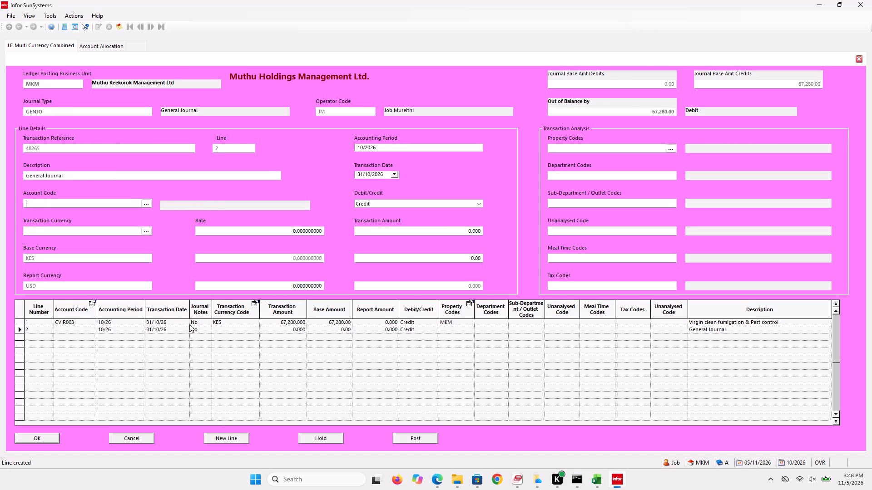
left_click(90, 326)
Set journal line 2 to Debit.
left_click(442, 200)
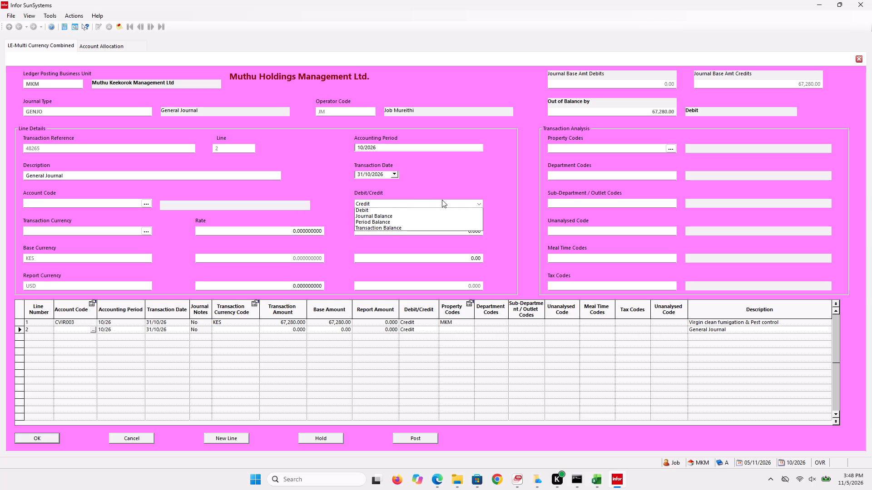
left_click(505, 229)
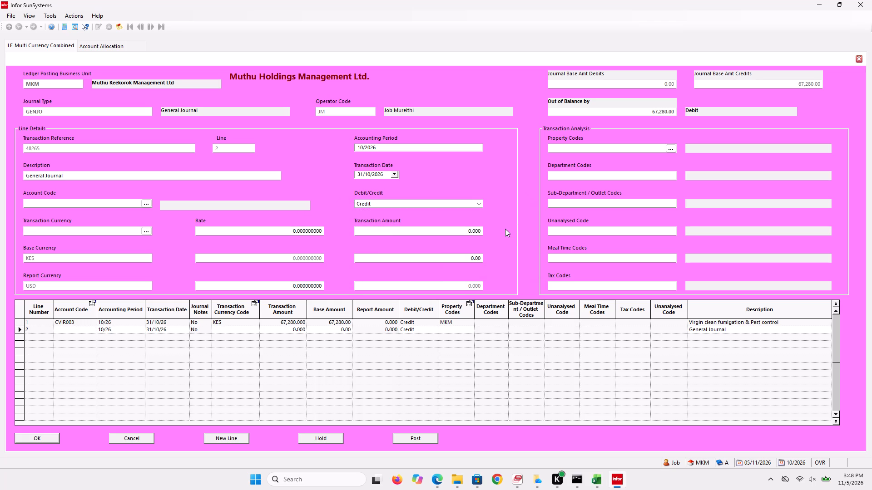
left_click(476, 200)
left_click(460, 216)
Look up the currency codes for journal line 2 and select KES, Kenya Shillings.
left_click(235, 330)
left_click(257, 330)
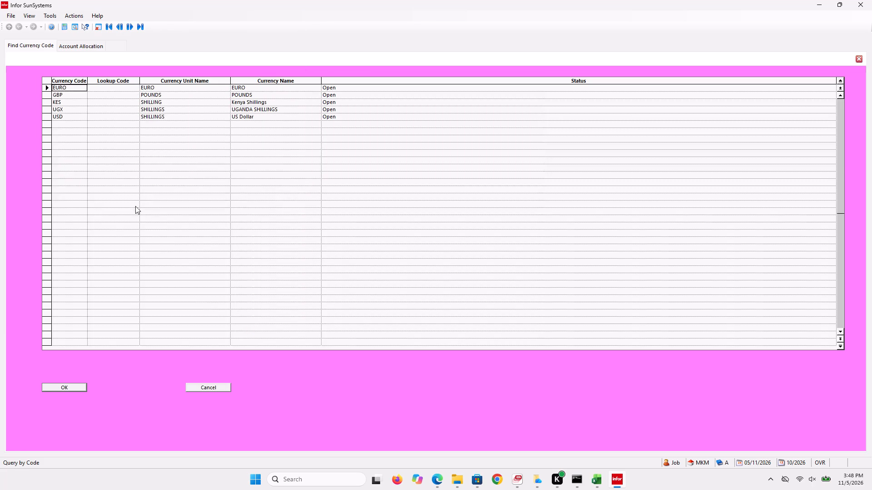
left_click(56, 98)
left_click(57, 101)
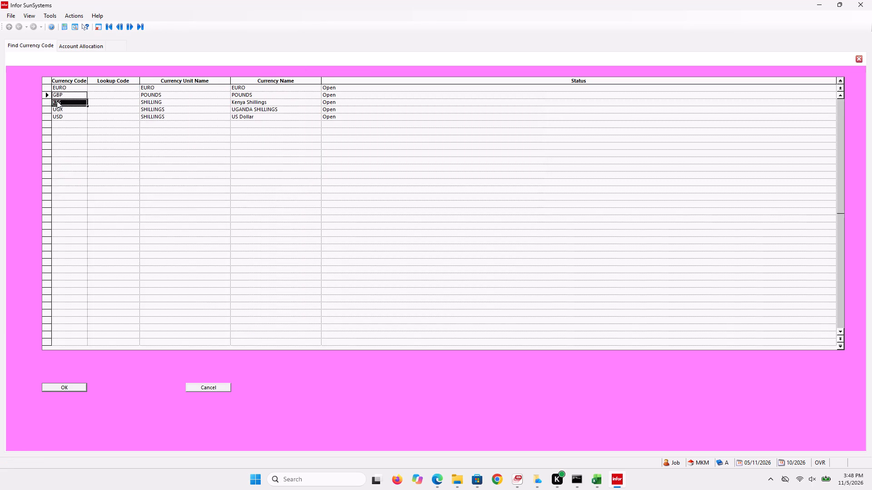
key("Return")
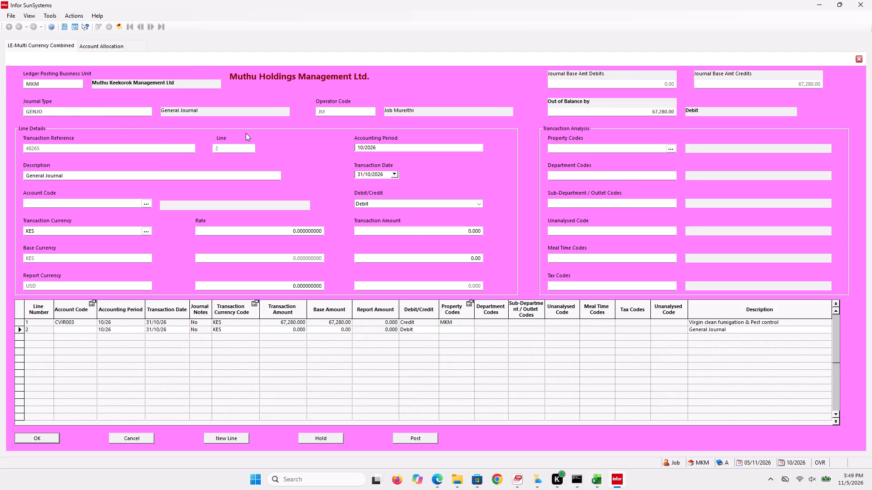
Set the transaction amount on journal line 2 to 67280.
left_click(291, 328)
type("67")
key("2")
type("89")
key("BackSpace")
key("0")
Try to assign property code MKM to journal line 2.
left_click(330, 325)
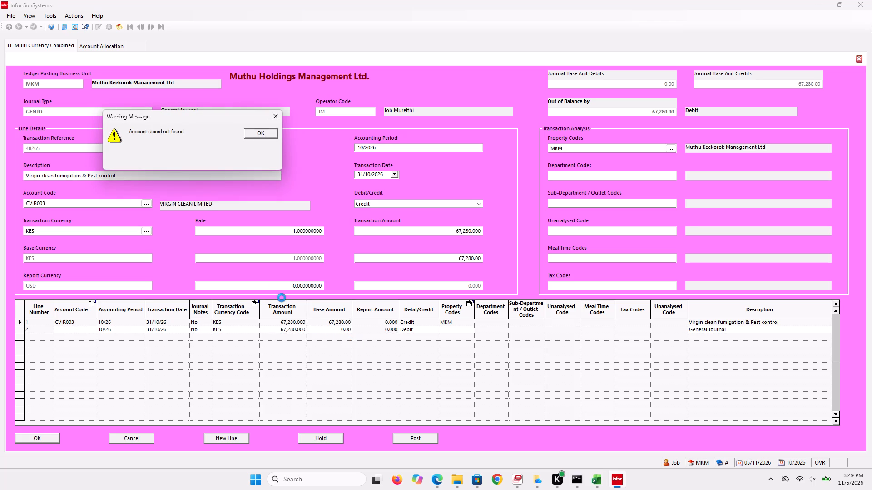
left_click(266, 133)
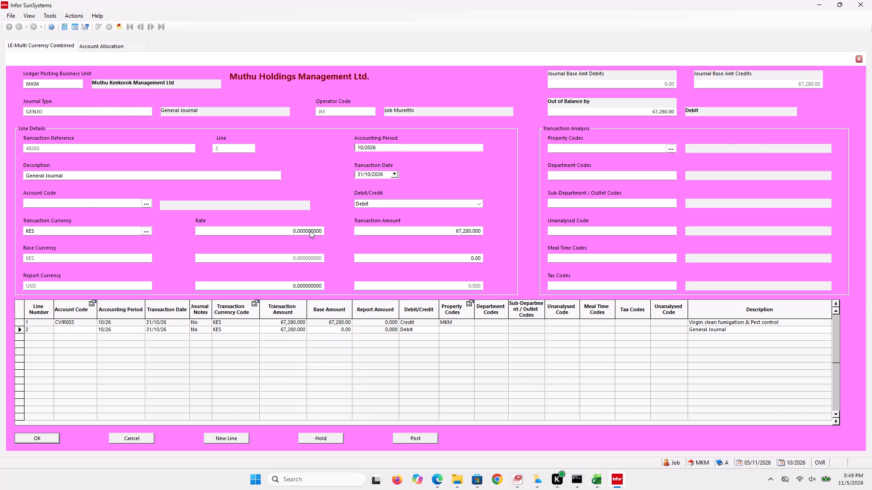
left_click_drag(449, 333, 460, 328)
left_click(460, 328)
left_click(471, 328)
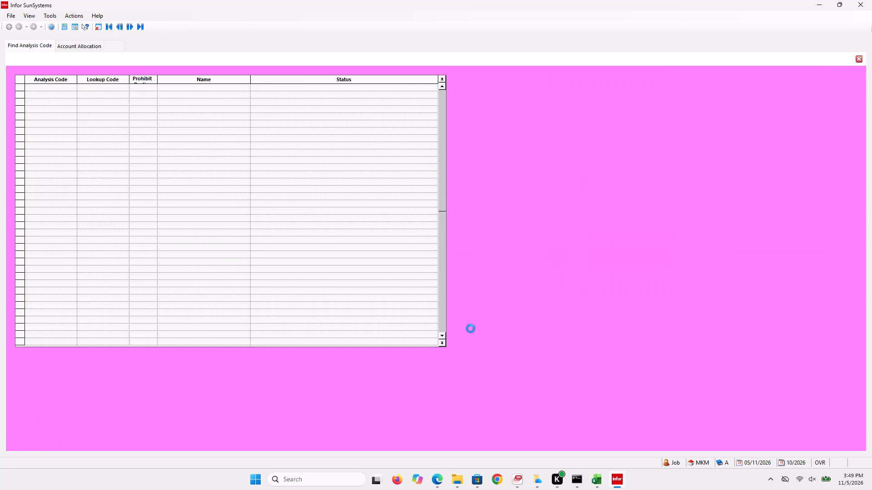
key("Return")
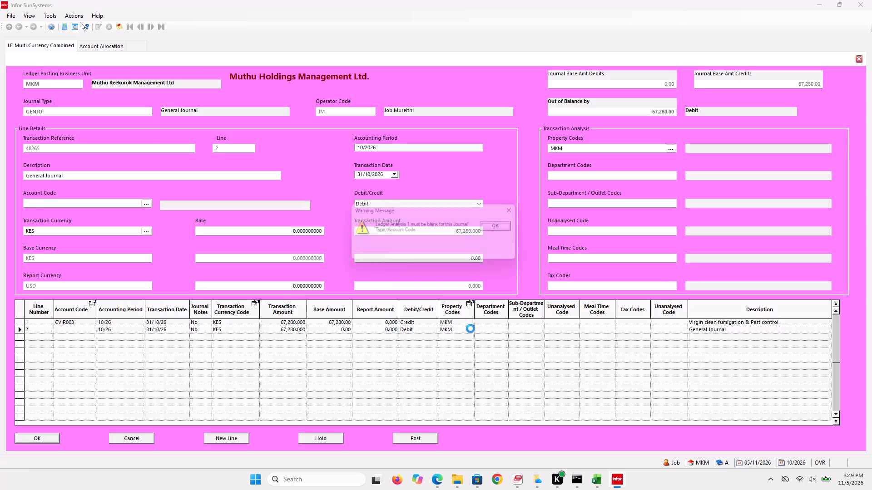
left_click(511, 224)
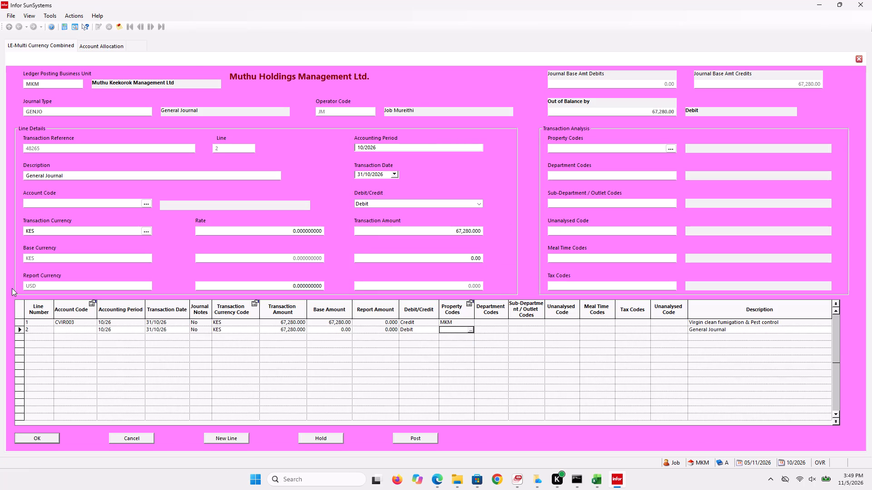
Look up accounts starting with 6 for journal line 2 and select account 62016, Pest Control.
left_click(58, 328)
key("6")
left_click(92, 331)
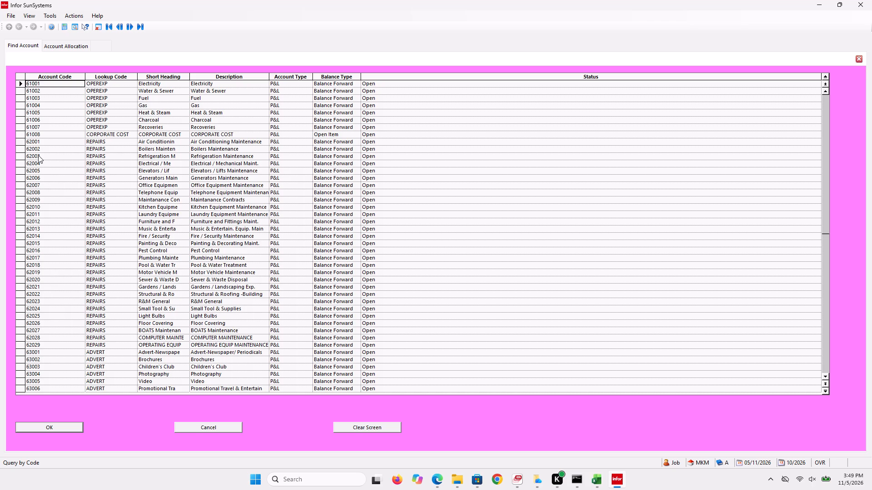
key("Down")
key("Right")
key("Right")
key("Right")
key("Left")
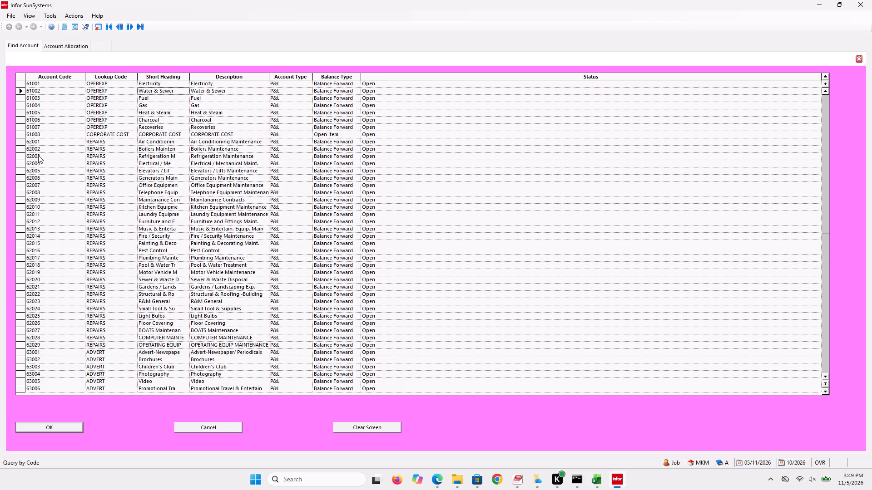
key("Down")
key("Down")
key("Down")
key("Down")
key("Down")
key("Down")
key("Down")
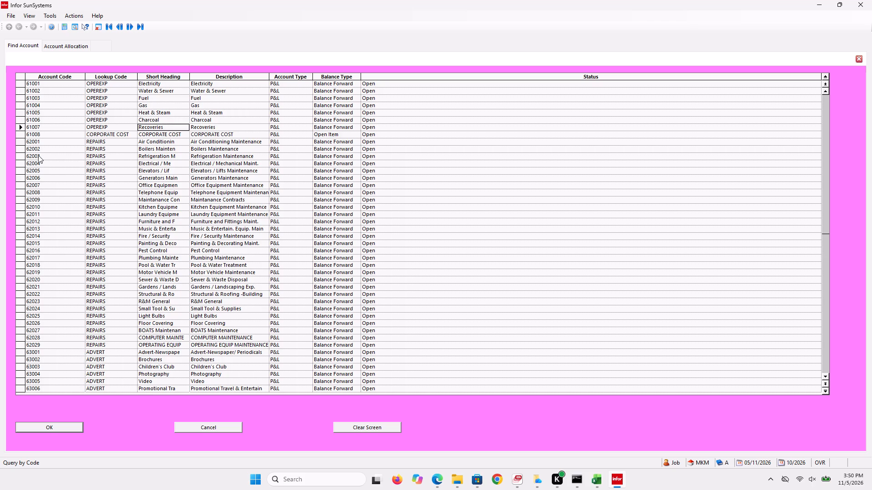
key("Right")
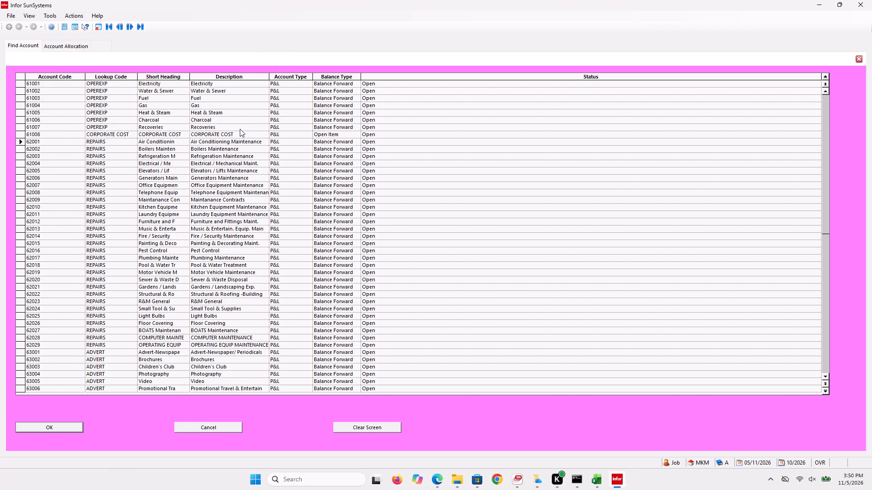
key("Up")
left_click(227, 83)
key("Down")
key("Down")
key("Down")
key("Down")
key("Down")
key("Down")
key("Down")
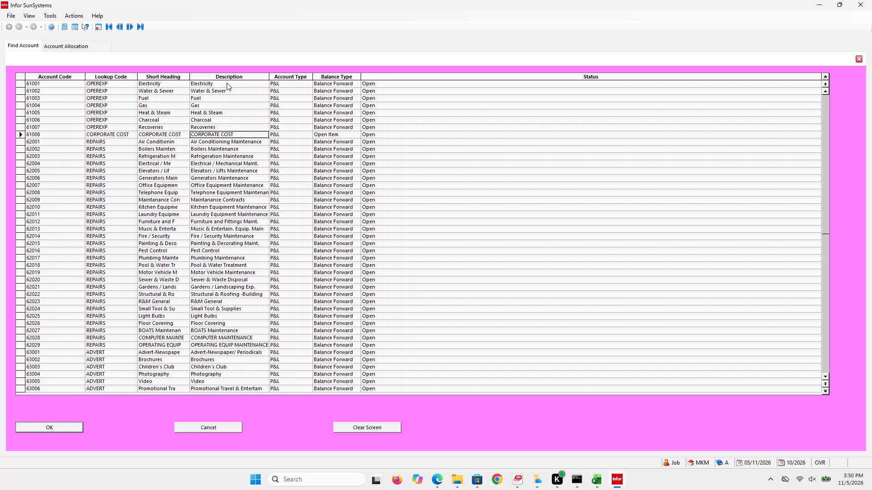
key("Down")
key("Down")
key("Down")
key("Down")
key("Down")
key("Down")
key("Down")
key("Down")
key("Down")
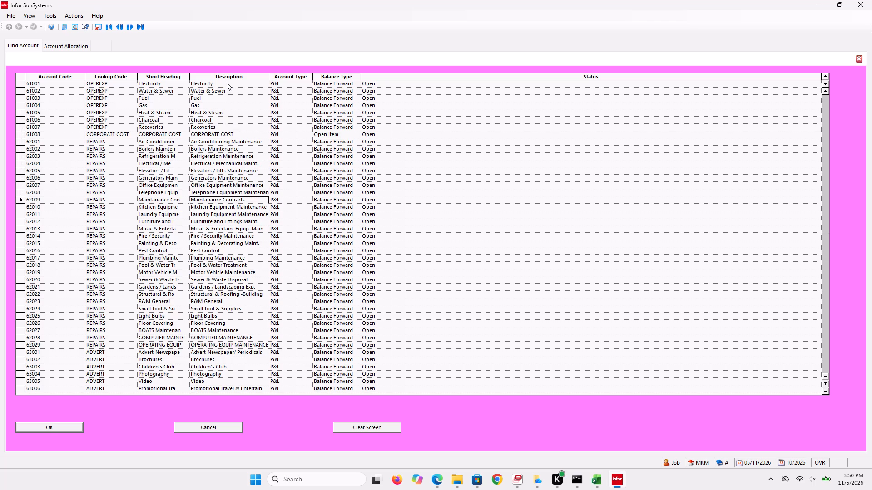
key("Down")
key("Down")
key("Down")
key("Down")
key("Down")
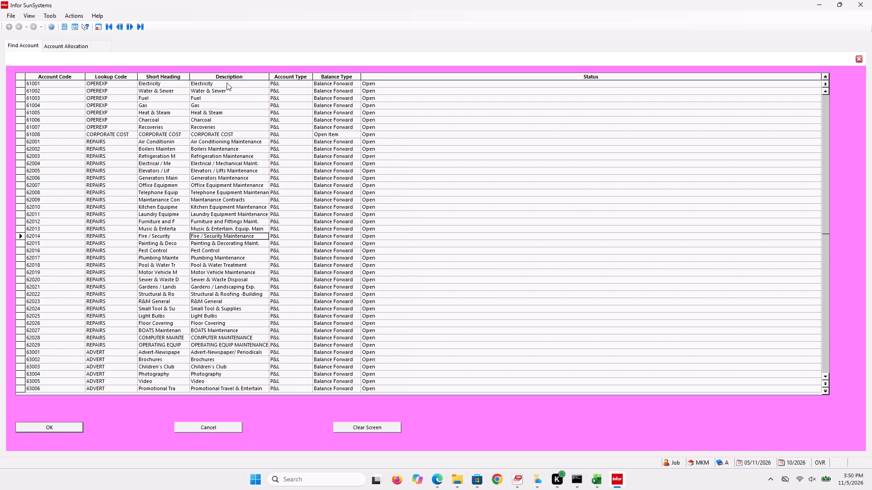
key("Down")
key("Down")
key("Return")
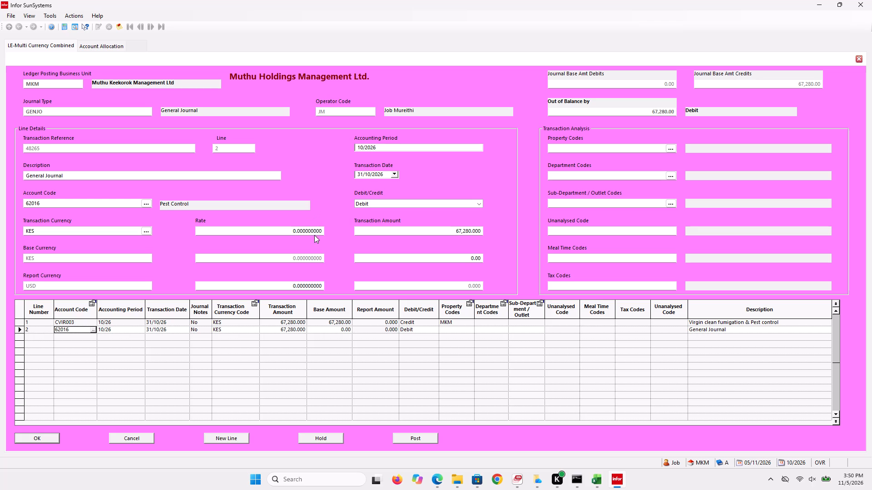
Look up the property codes for journal line 2 and select MKM, Muthu Keekorok Management Ltd.
left_click(325, 273)
left_click(459, 327)
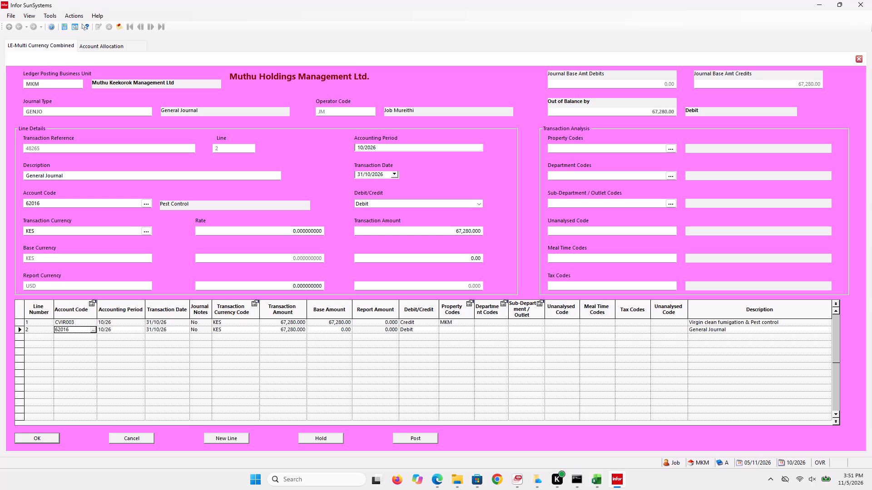
left_click(470, 331)
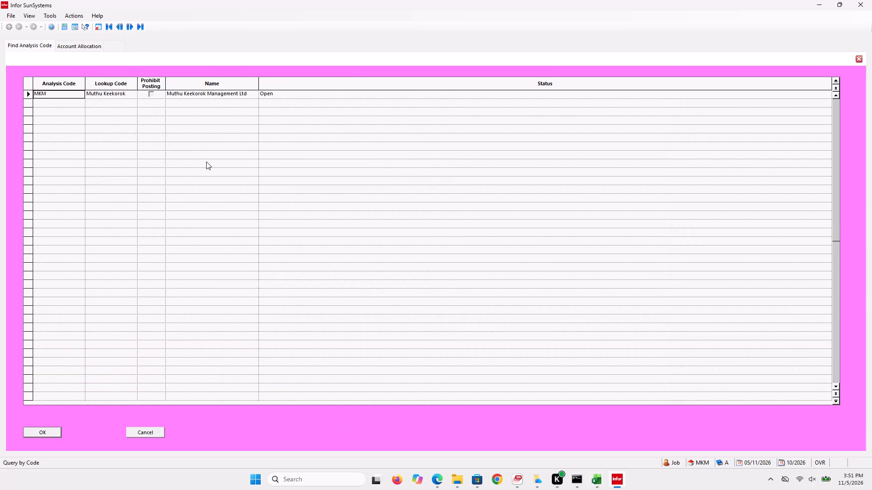
key("Return")
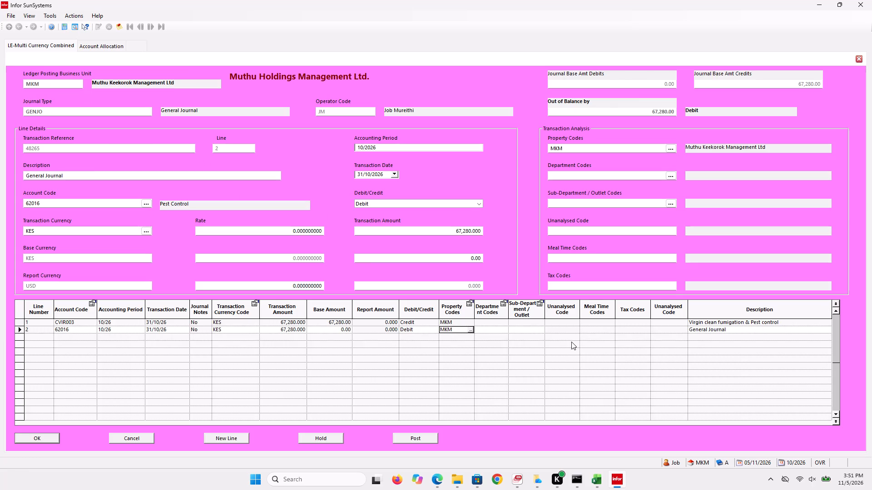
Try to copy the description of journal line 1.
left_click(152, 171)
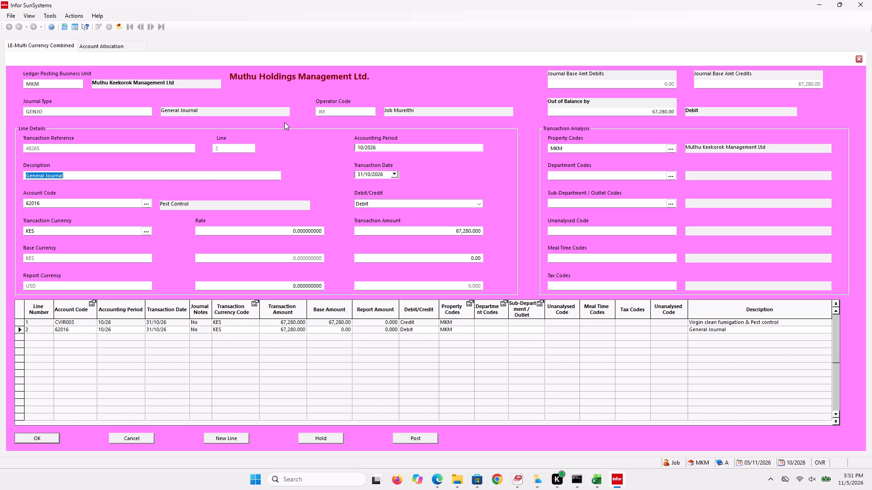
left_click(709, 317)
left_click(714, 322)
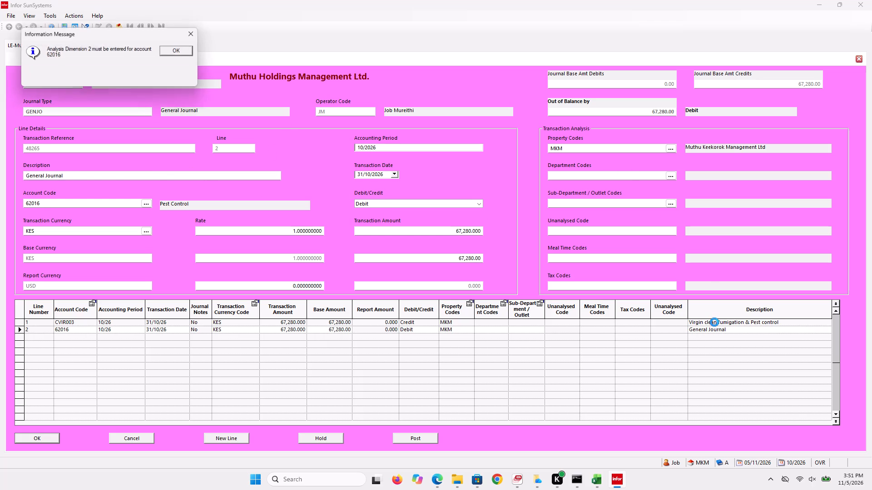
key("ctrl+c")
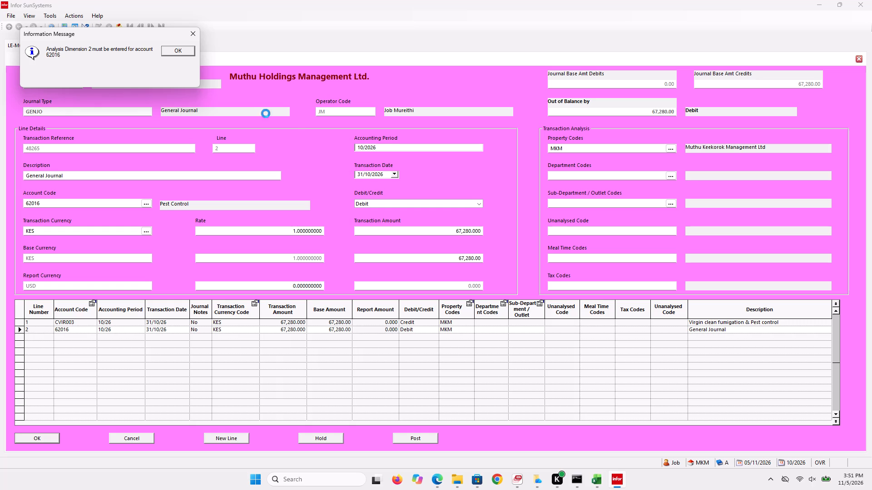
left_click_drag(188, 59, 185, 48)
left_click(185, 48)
Copy the description "Virgin clean fumigation & Pest control" from journal line 1 to journal line 2.
left_click(757, 322)
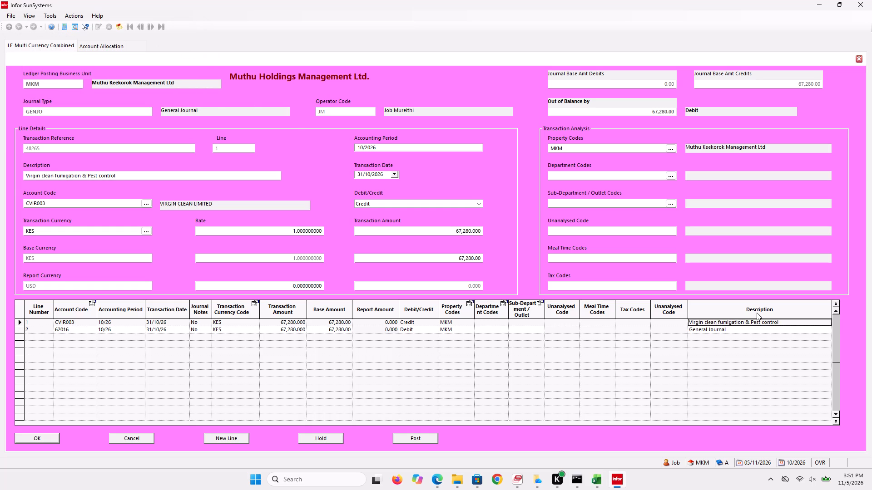
key("ctrl+c")
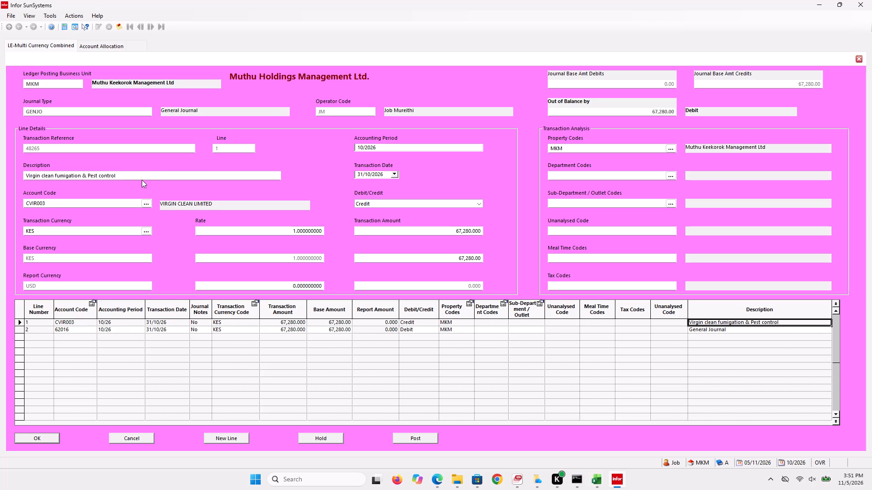
left_click(249, 332)
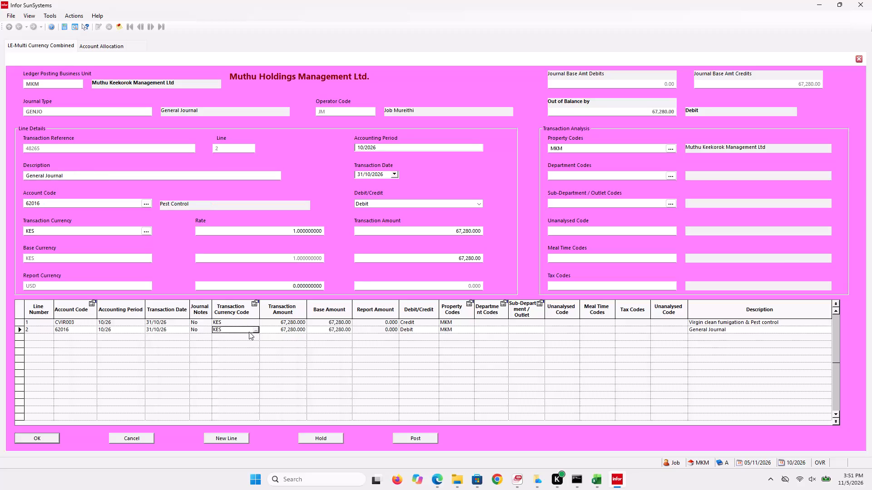
left_click(701, 331)
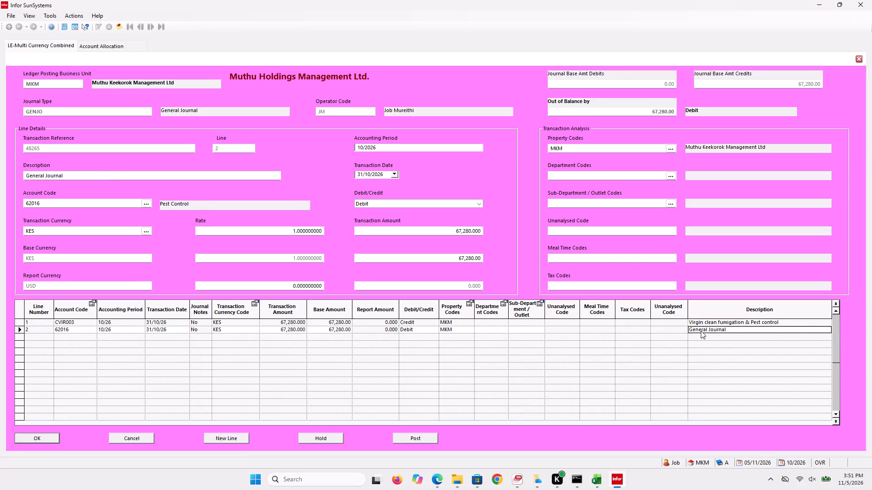
key("ctrl+v")
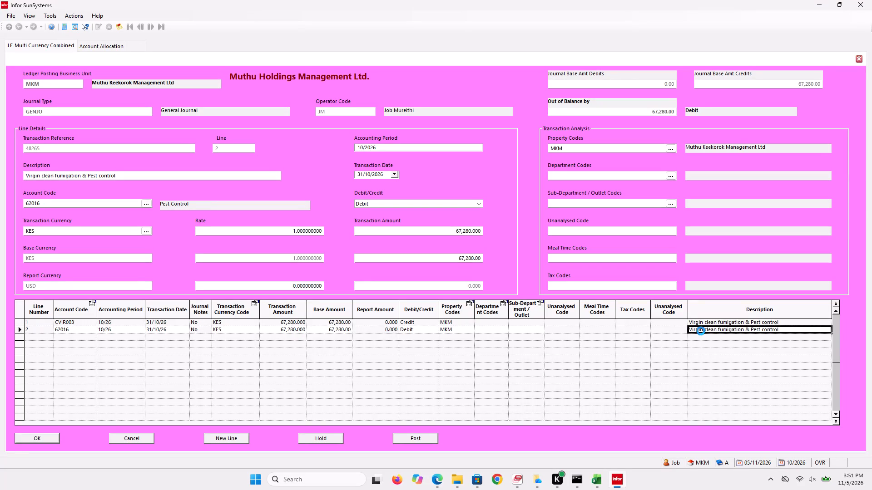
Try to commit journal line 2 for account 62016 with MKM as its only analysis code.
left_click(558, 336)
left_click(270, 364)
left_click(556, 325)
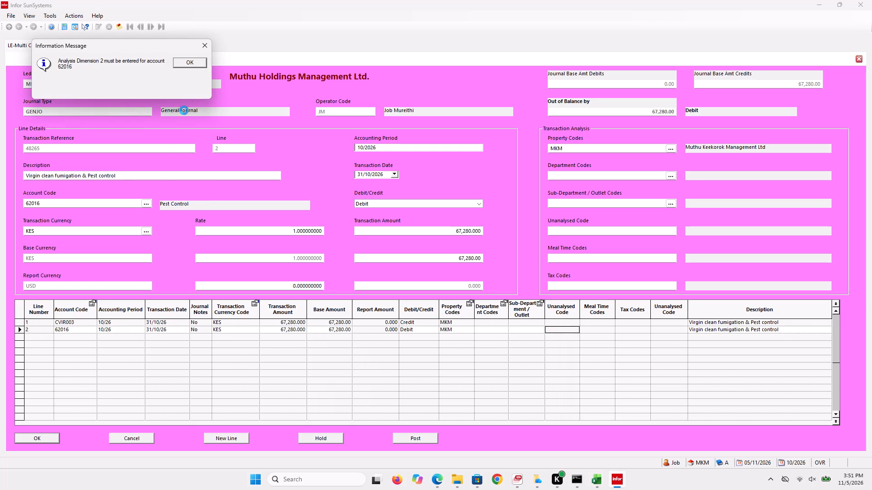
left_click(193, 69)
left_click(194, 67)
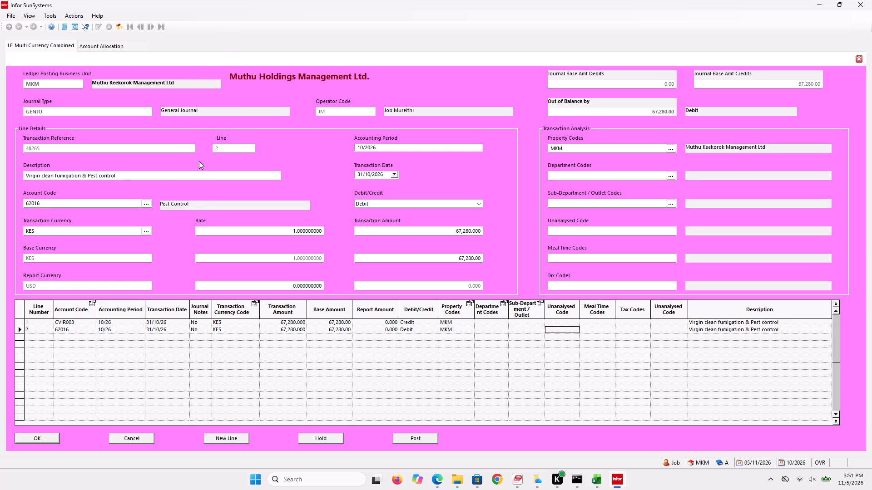
Check journal line 1 against line 2 and open the transaction amount of line 2 for editing.
left_click(474, 333)
left_click(249, 323)
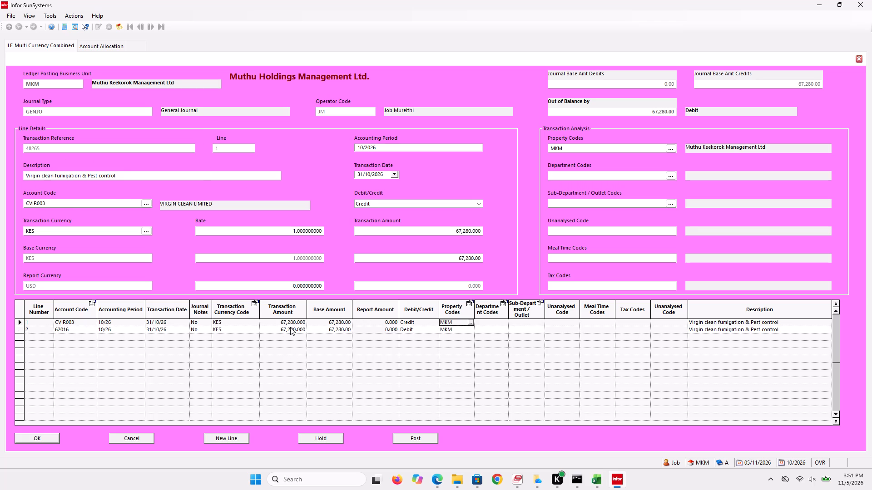
left_click(285, 328)
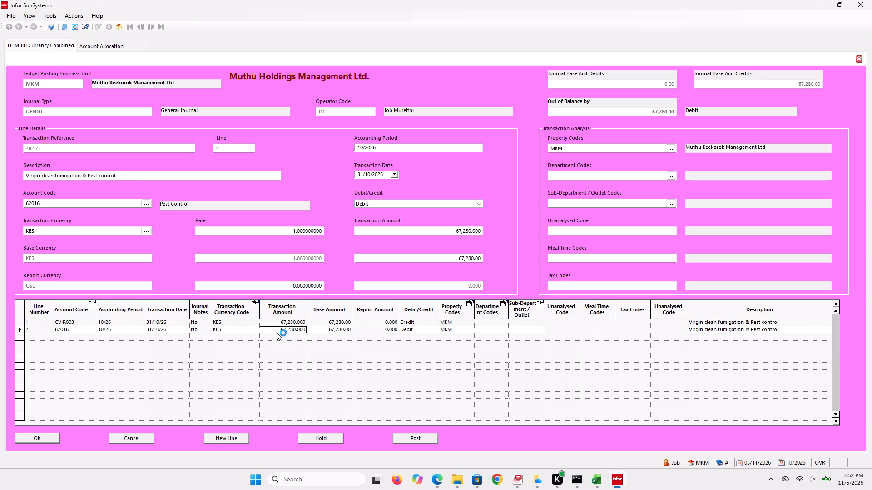
left_click(275, 330)
left_click(323, 326)
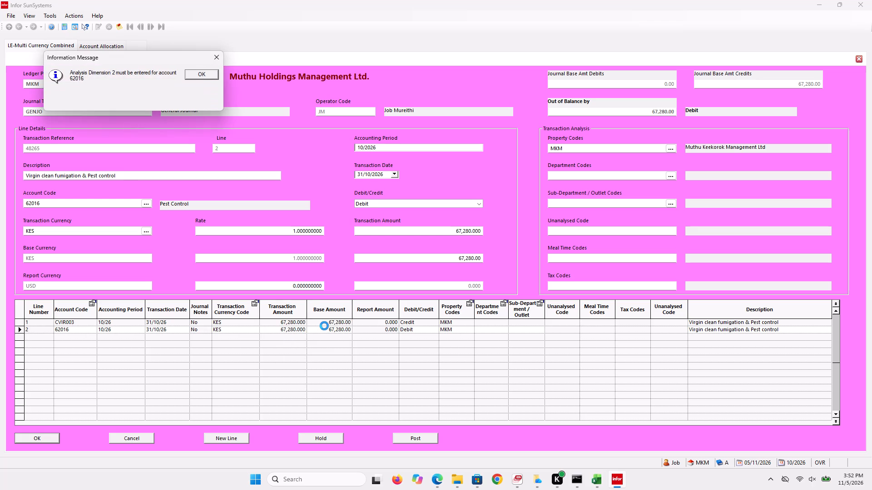
left_click(206, 71)
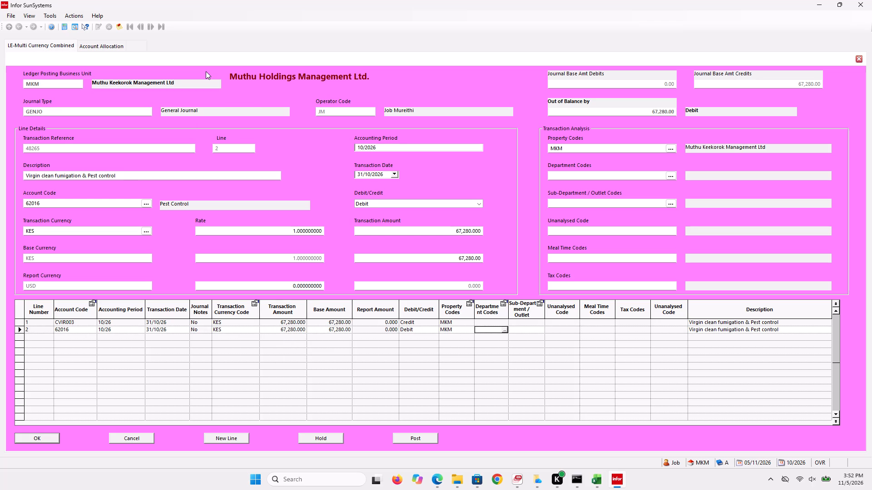
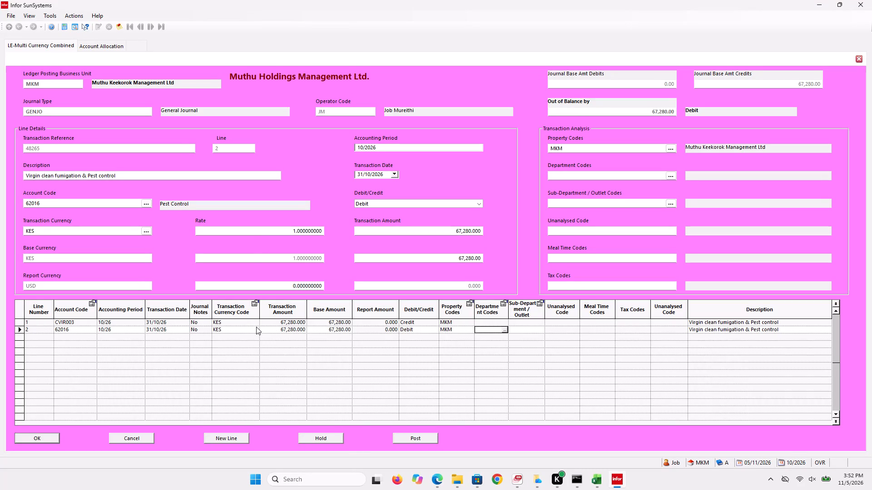
Set the transaction amount of journal line 2, account 62016, to 58,000 KES.
left_click(287, 328)
left_click(303, 329)
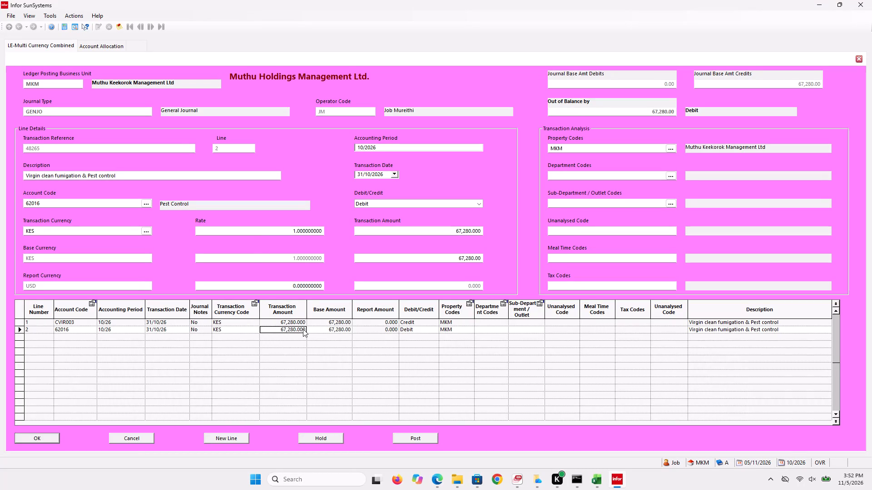
double_click(303, 329)
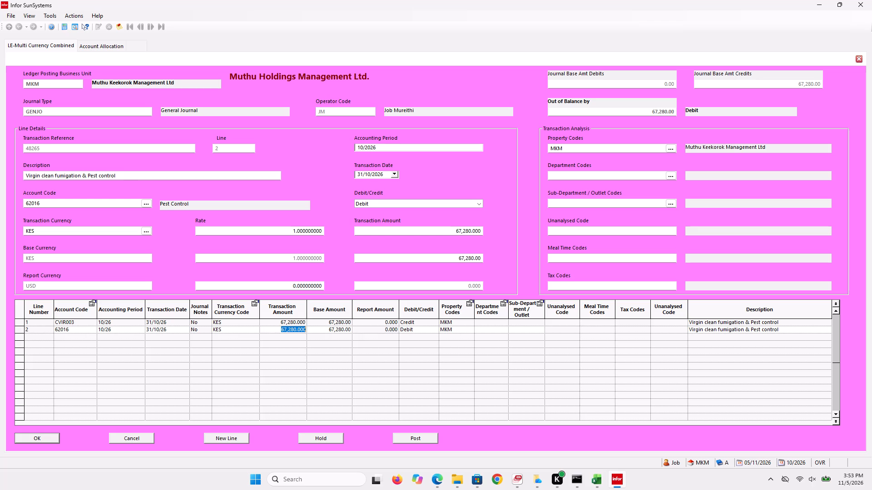
key("5")
type("8000")
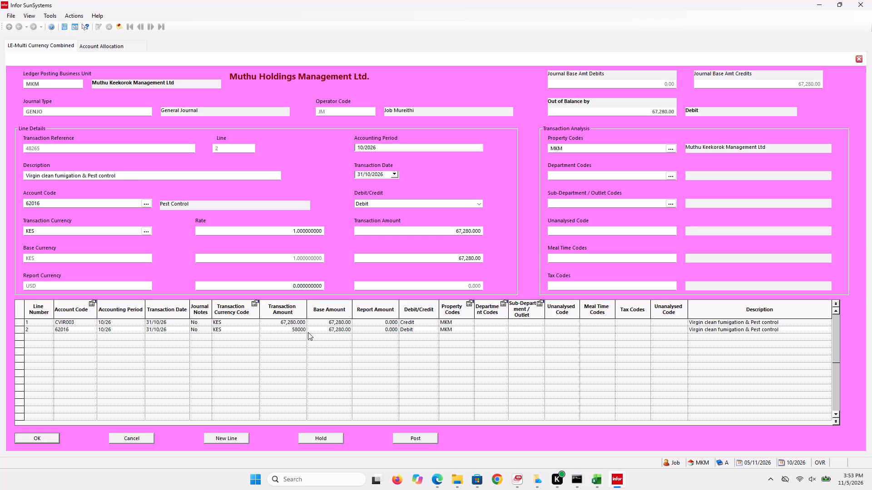
left_click(312, 331)
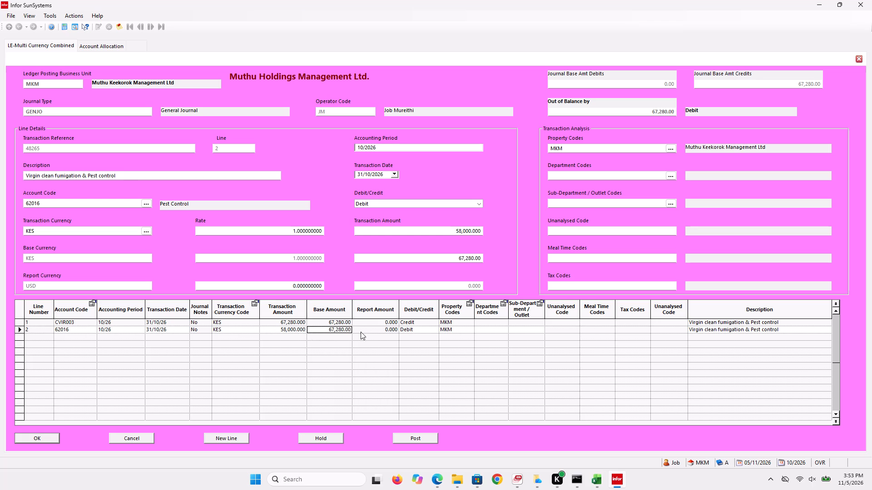
Set the base amount of journal line 2 to 58,000 and try to commit the line.
left_click(366, 331)
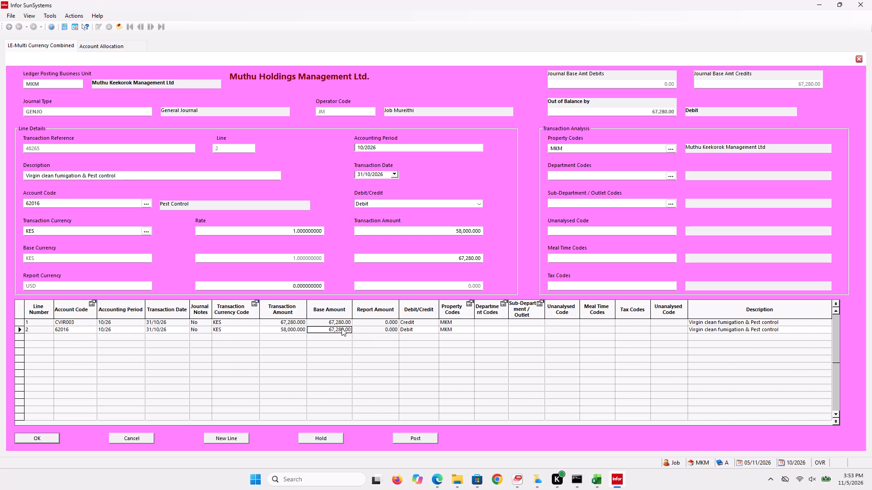
double_click(342, 328)
key("BackSpace")
key("BackSpace")
key("BackSpace")
type("58000")
left_click_drag(505, 337, 500, 322)
left_click(500, 322)
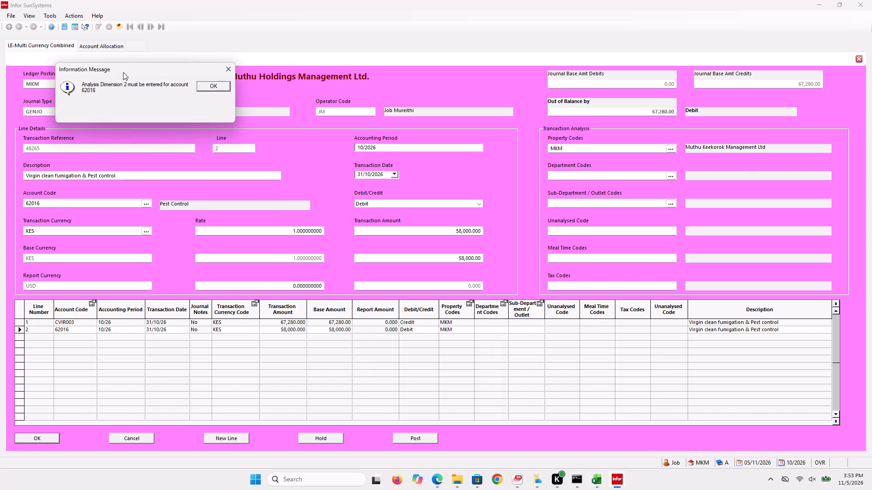
left_click(212, 89)
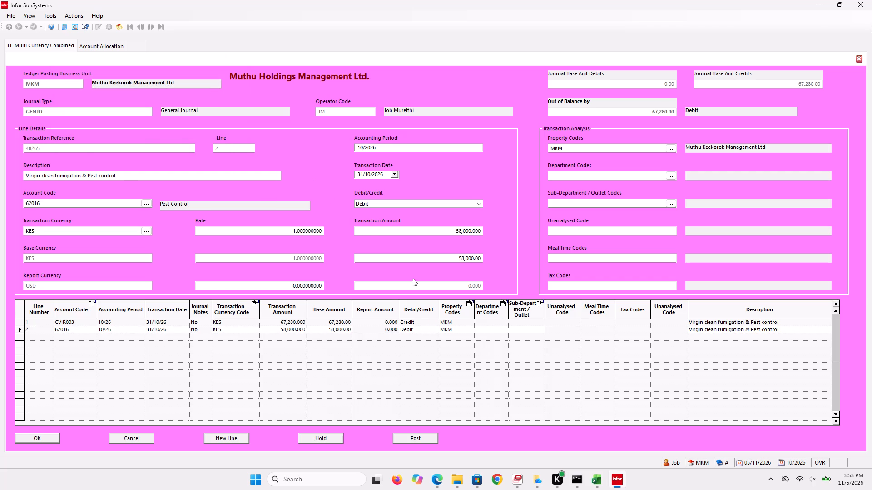
Select the property code MKM on journal line 1, account CVIR003.
left_click(522, 331)
left_click(444, 324)
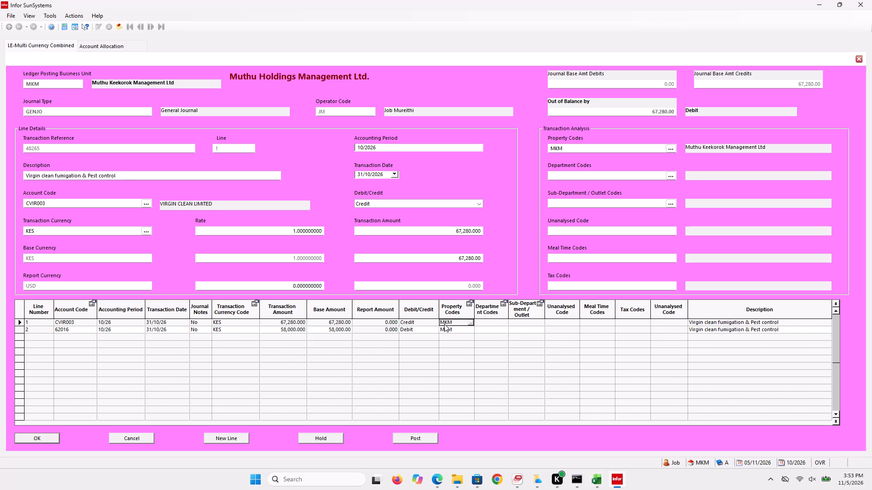
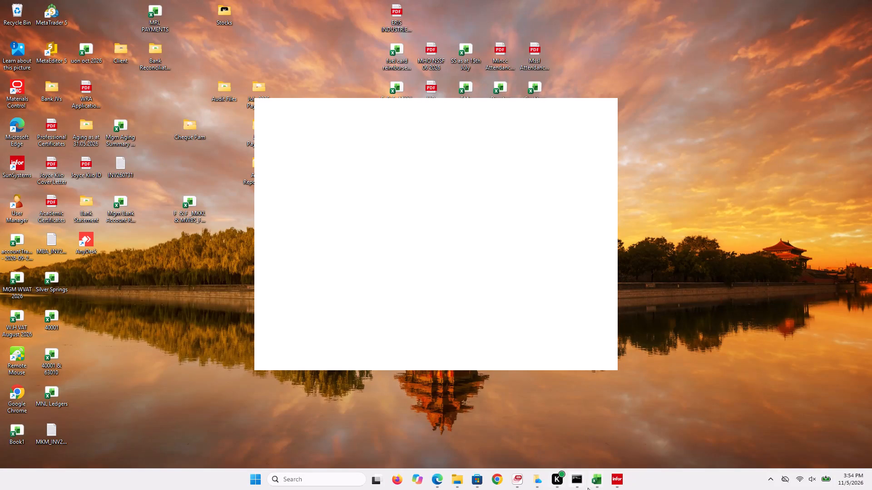
Switch to the blank Book1 workbook in Excel.
left_click(596, 486)
left_click(534, 433)
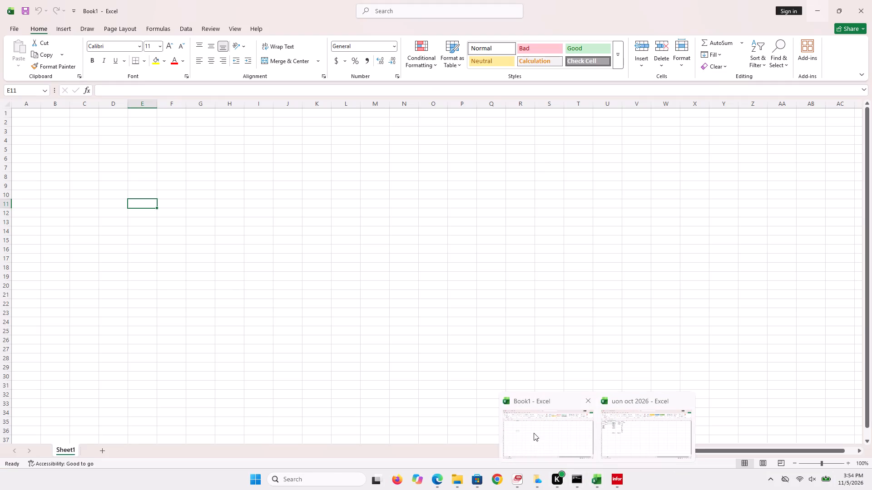
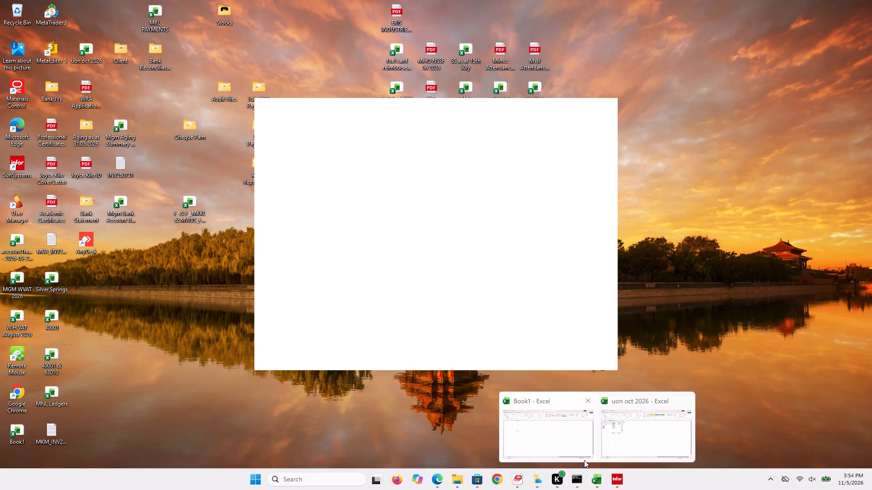
Switch to Infor SunSystems with the open general journal entry.
left_click(614, 483)
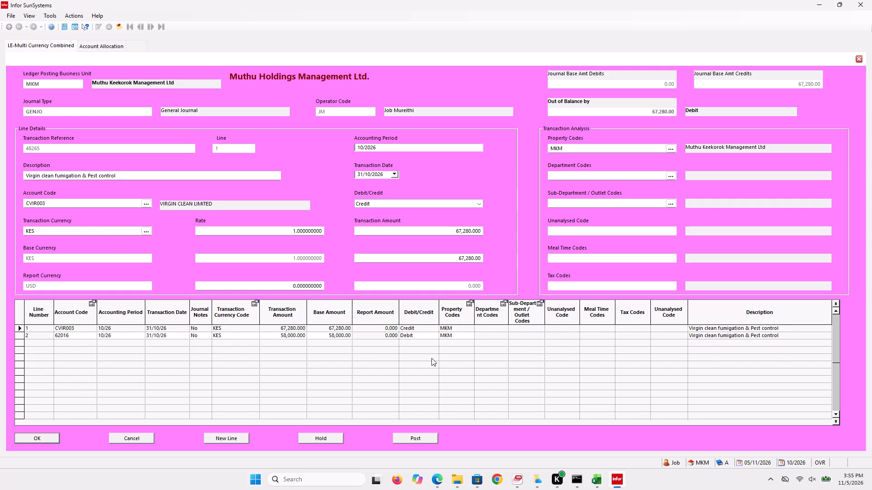
key("Return")
Examine the CVIR003 and 62016 journal lines, comparing their transaction amounts and debit/credit details.
left_click(428, 333)
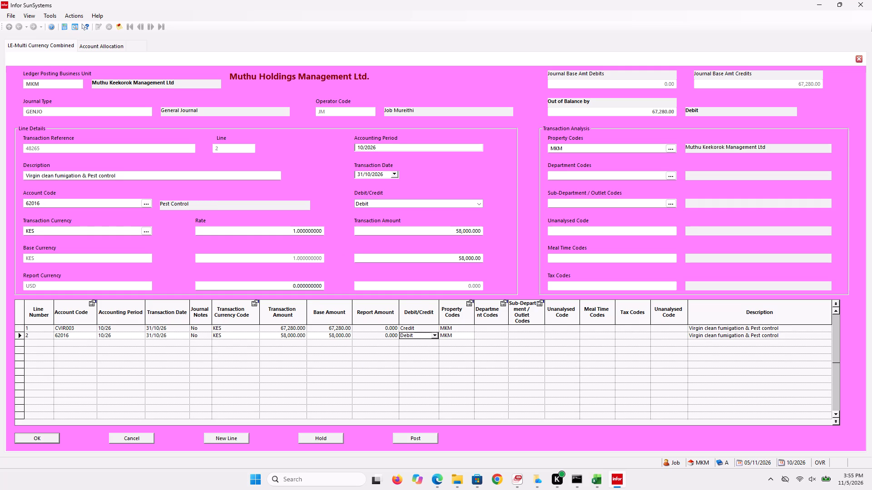
left_click(508, 260)
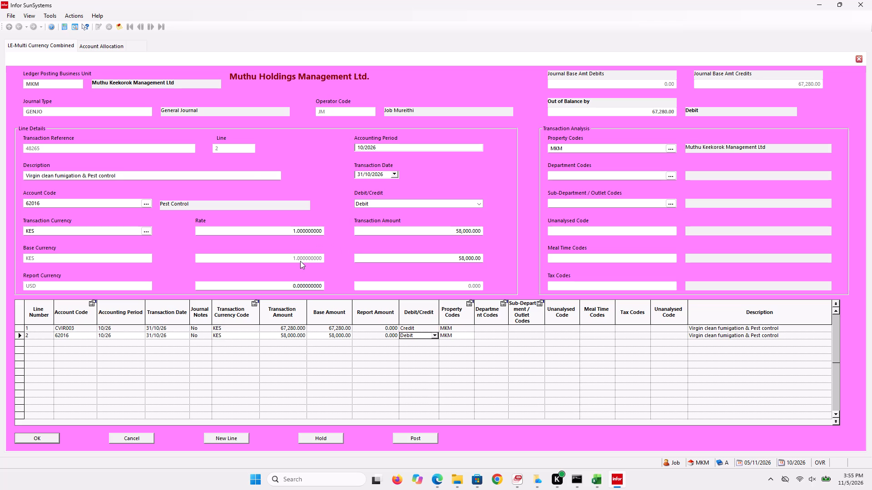
left_click(300, 261)
left_click(296, 326)
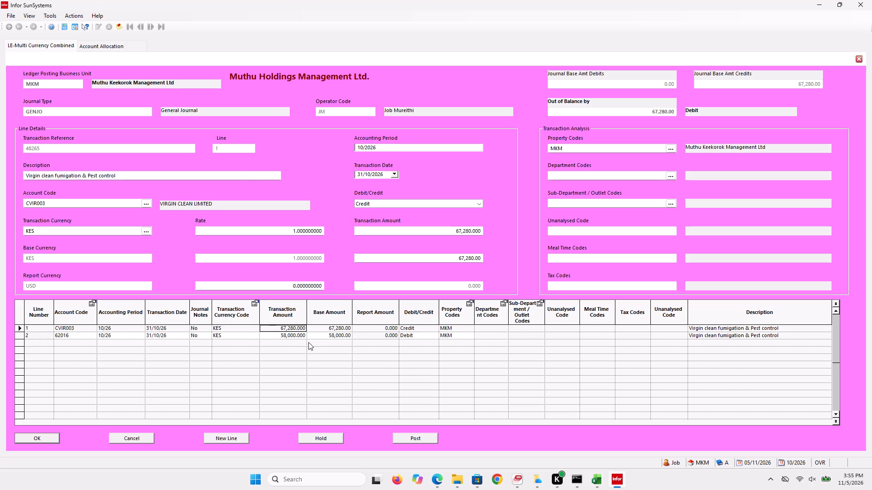
left_click(295, 336)
left_click(289, 328)
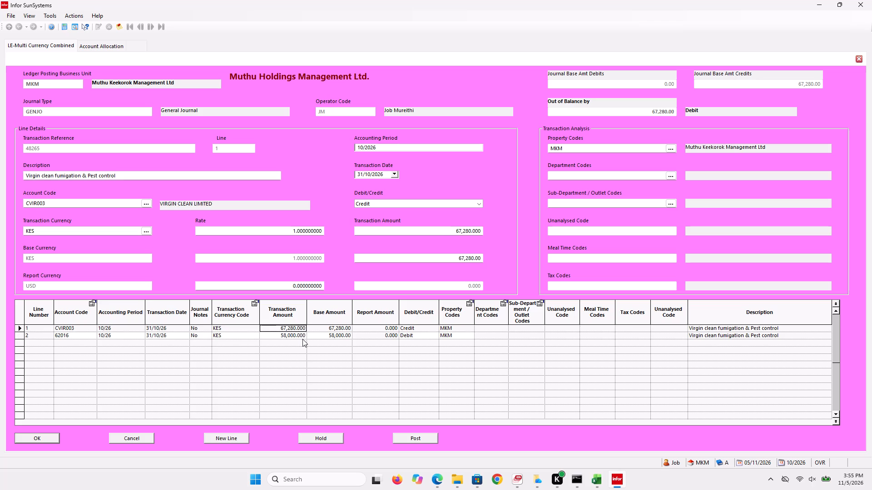
left_click(302, 339)
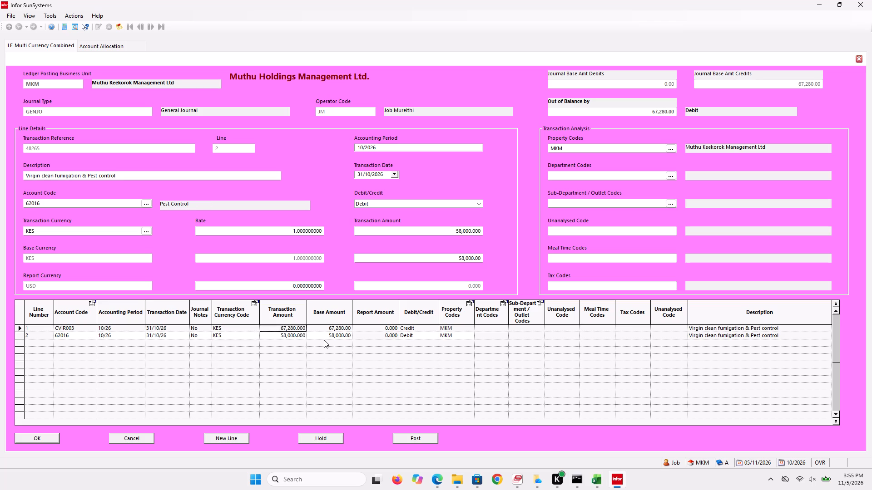
left_click(299, 327)
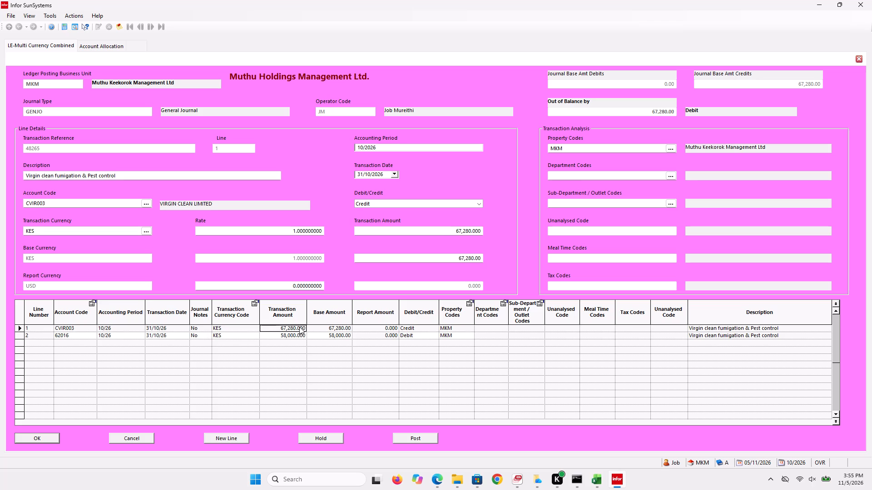
Set the department code of the 62016 Pest Control line to D002.
left_click(411, 333)
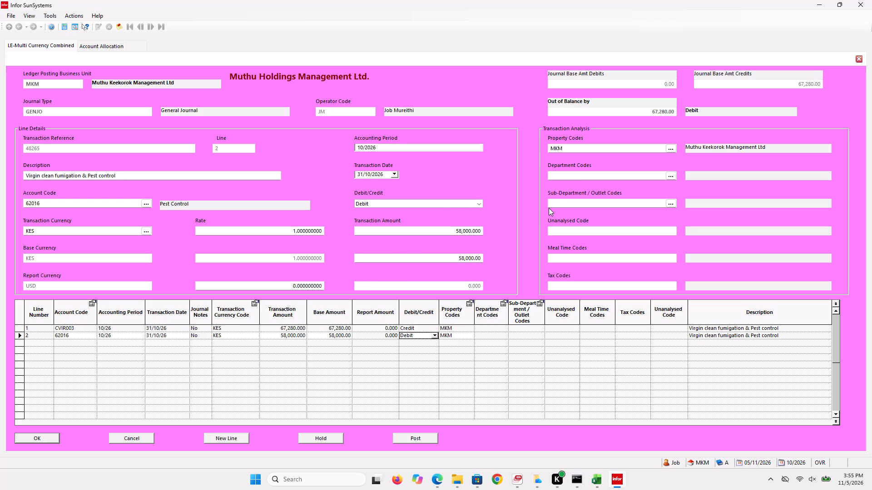
left_click(580, 172)
key("d")
type("oo")
key("BackSpace")
key("BackSpace")
type("002")
left_click(630, 203)
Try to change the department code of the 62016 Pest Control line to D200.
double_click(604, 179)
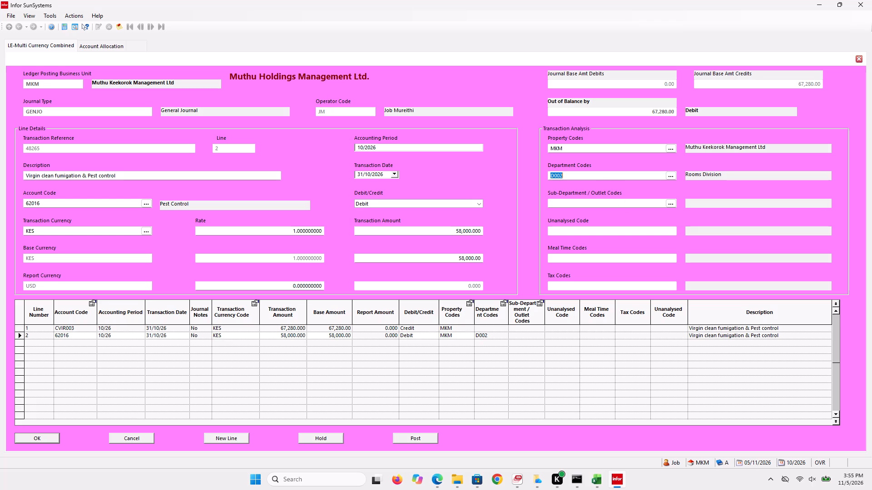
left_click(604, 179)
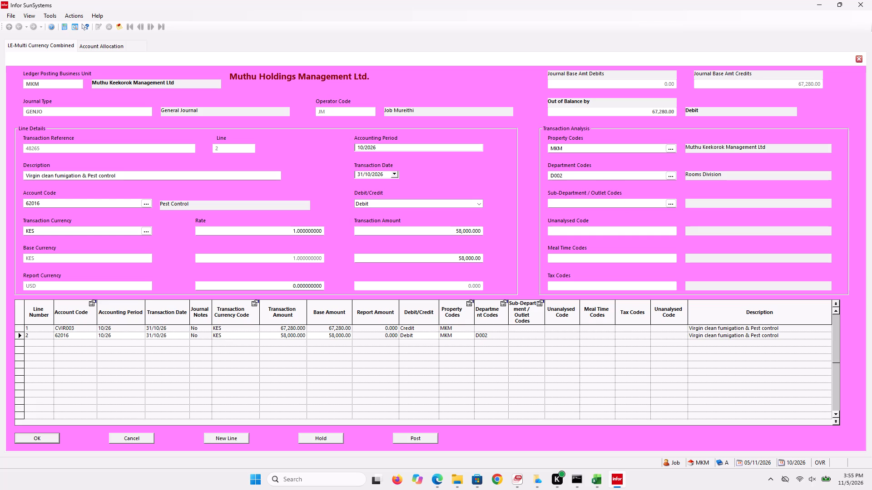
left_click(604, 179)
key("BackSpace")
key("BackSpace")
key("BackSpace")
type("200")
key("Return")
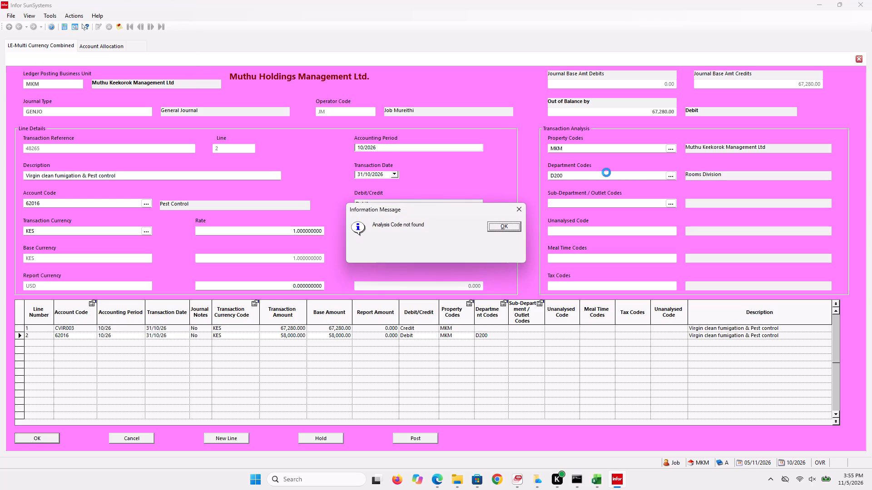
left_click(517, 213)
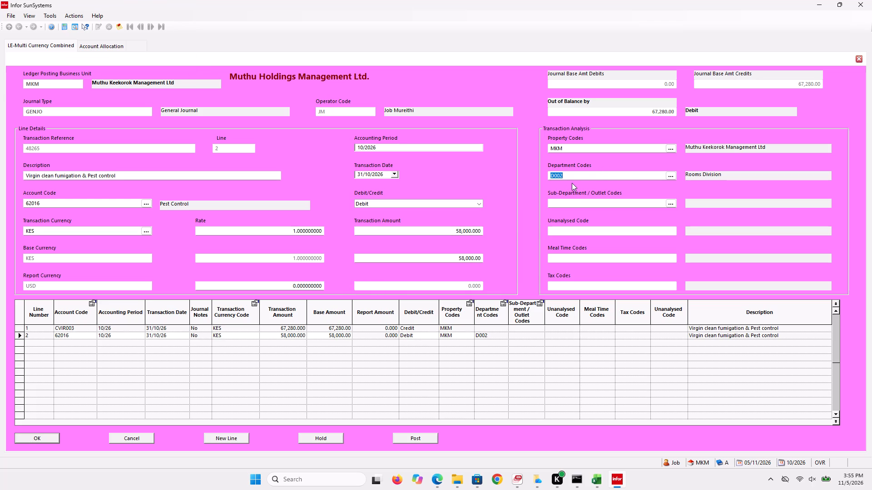
Set the sub-department/outlet code of the 62016 Pest Control line to D200 and submit the line.
left_click(575, 174)
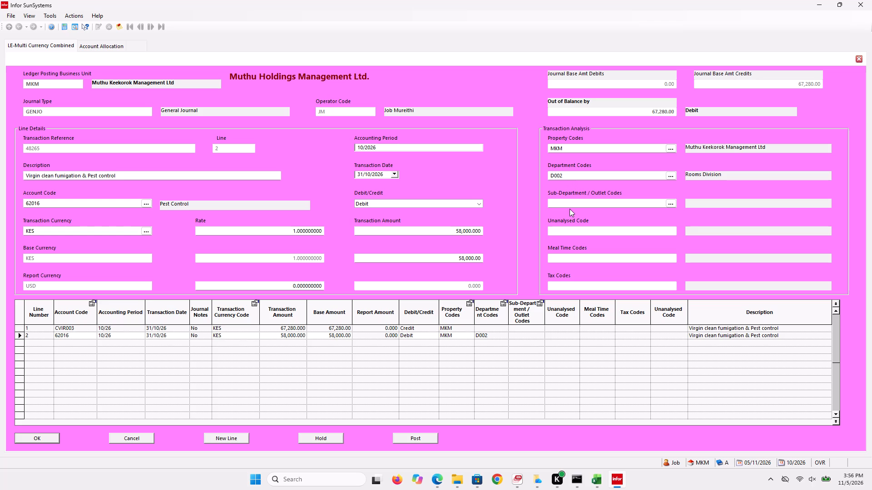
left_click(571, 200)
type("d200")
key("Return")
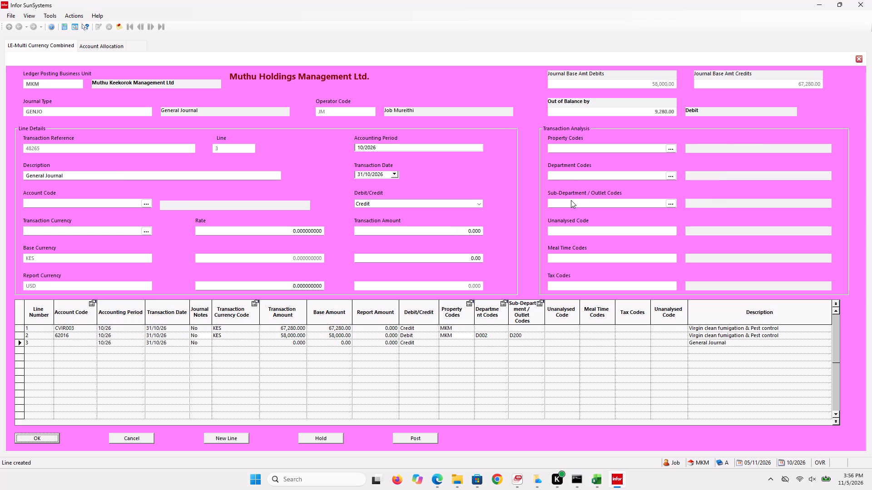
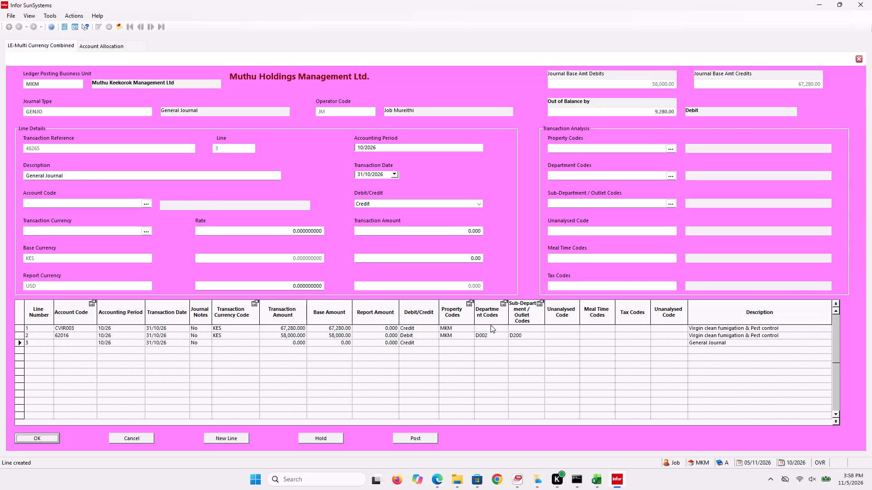
Replace the description of journal line 3 with "Virgin clean fumigation & Pest control", matching the two lines above.
left_click(490, 325)
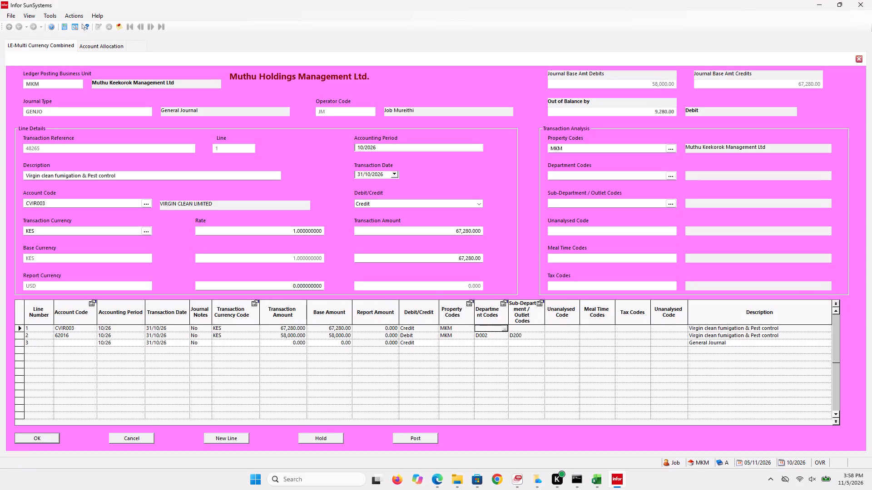
left_click(492, 333)
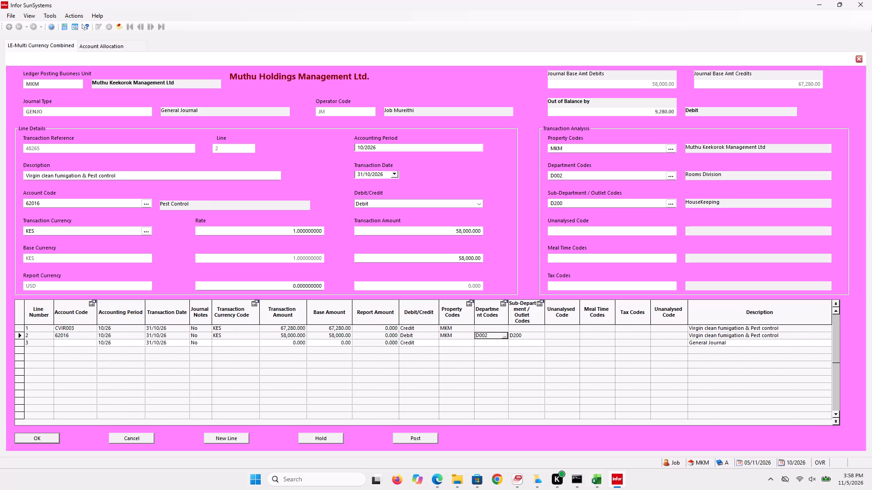
left_click(467, 341)
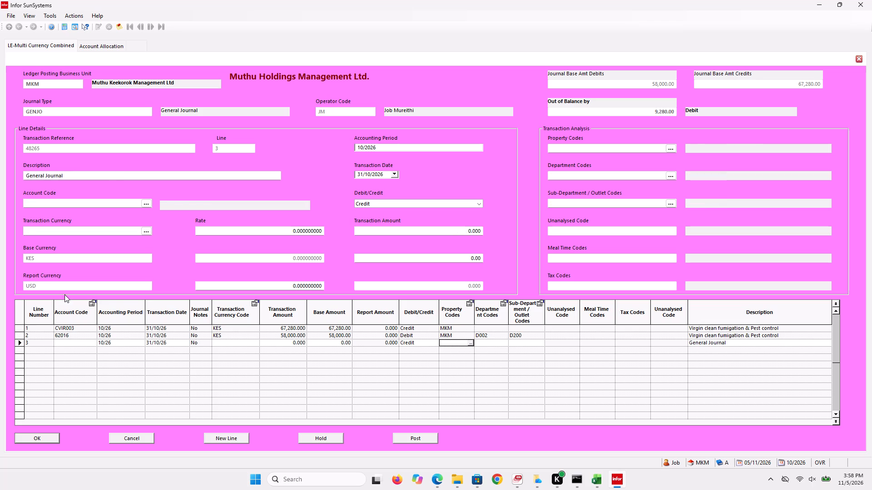
left_click(64, 340)
double_click(143, 172)
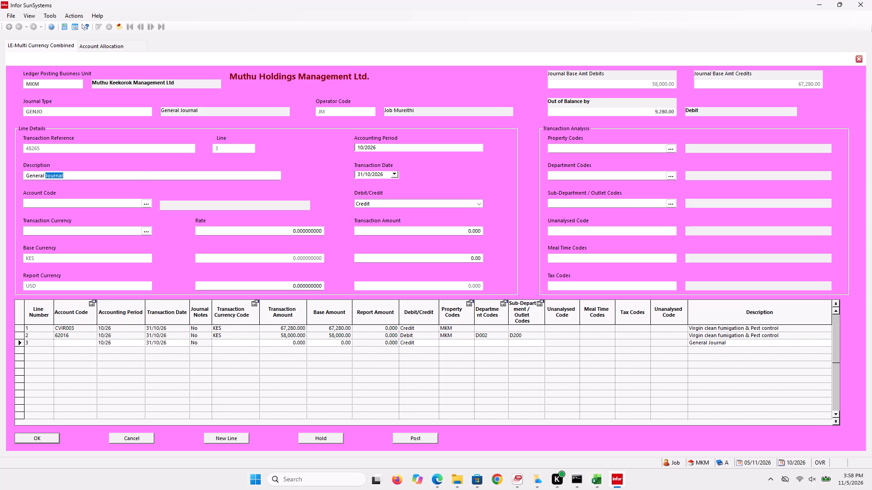
key("BackSpace")
key("BackSpace")
key("BackSpace")
key("BackSpace")
key("BackSpace")
key("BackSpace")
key("BackSpace")
key("BackSpace")
key("BackSpace")
key("BackSpace")
key("shift+F3")
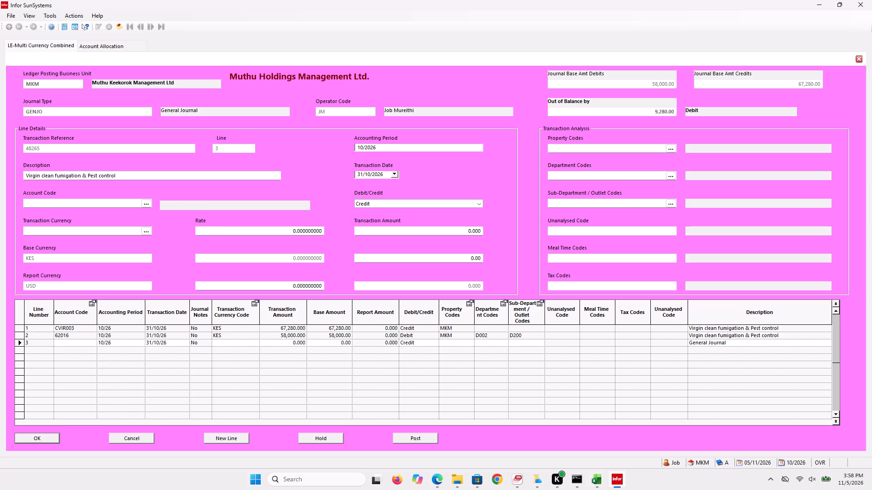
left_click(567, 145)
Set the transaction amount of journal line 3 to 9280.
left_click(293, 340)
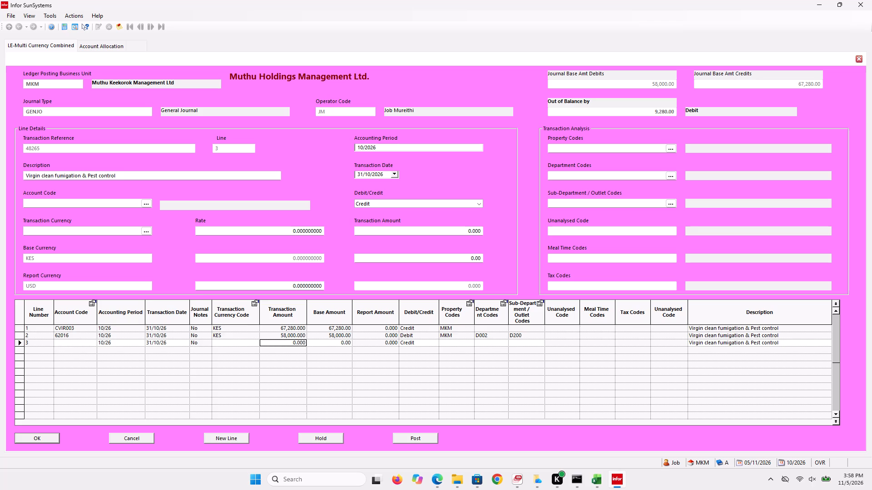
type("9280")
left_click(319, 345)
Open the debit/credit value of journal line 3 for editing.
left_click(414, 344)
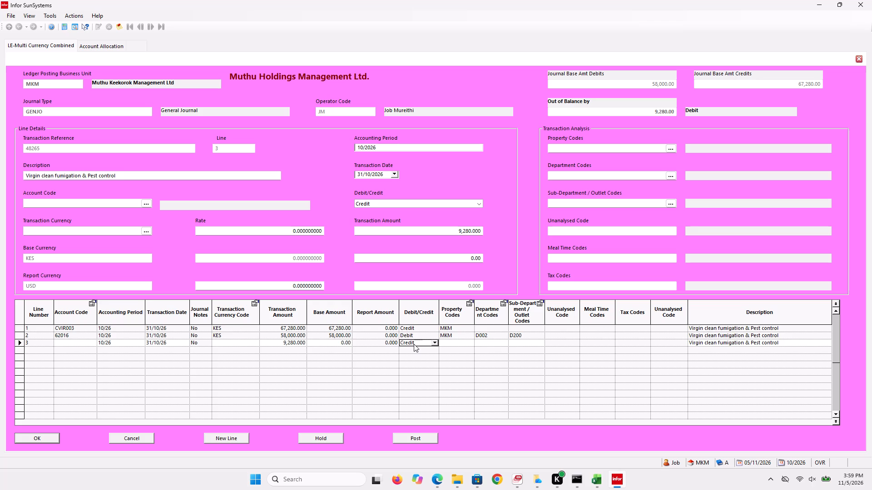
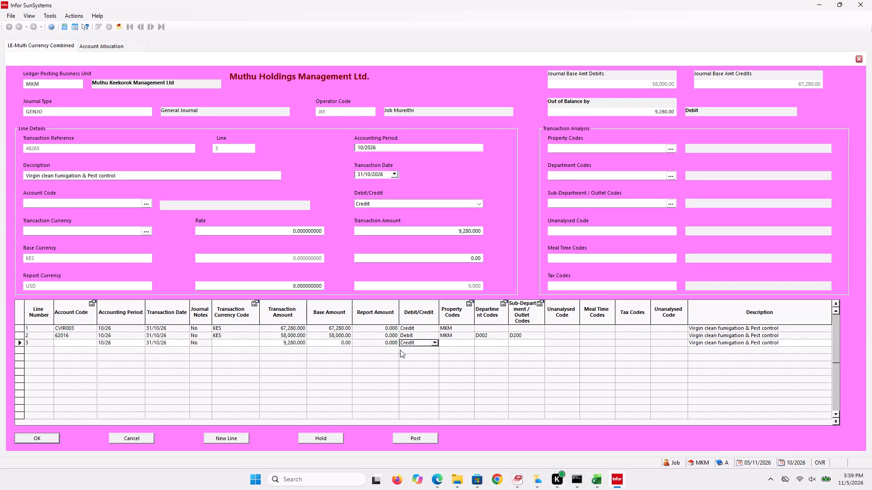
Set the transaction currency of journal line 3 to KES from the currency code lookup.
left_click(69, 343)
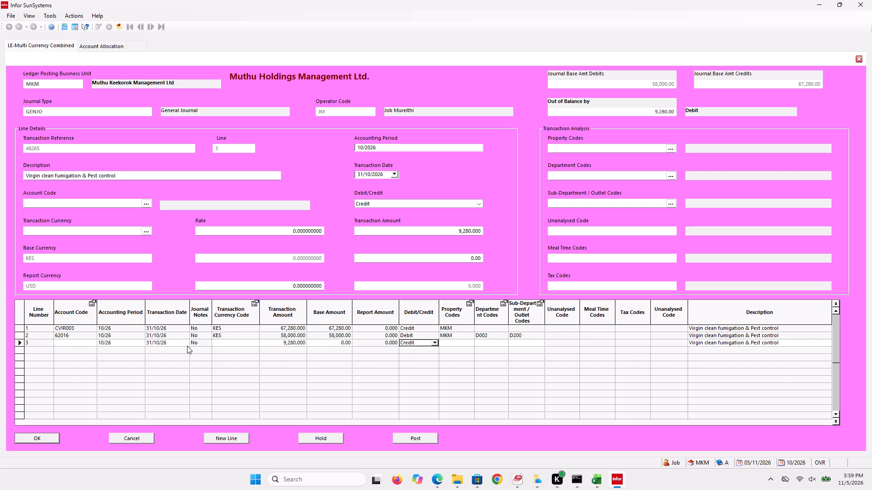
left_click(220, 341)
left_click(258, 342)
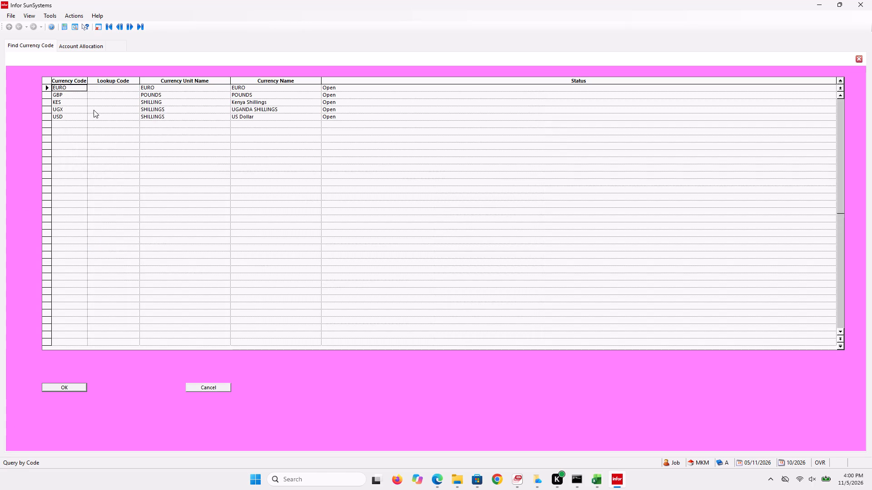
left_click(79, 103)
key("Return")
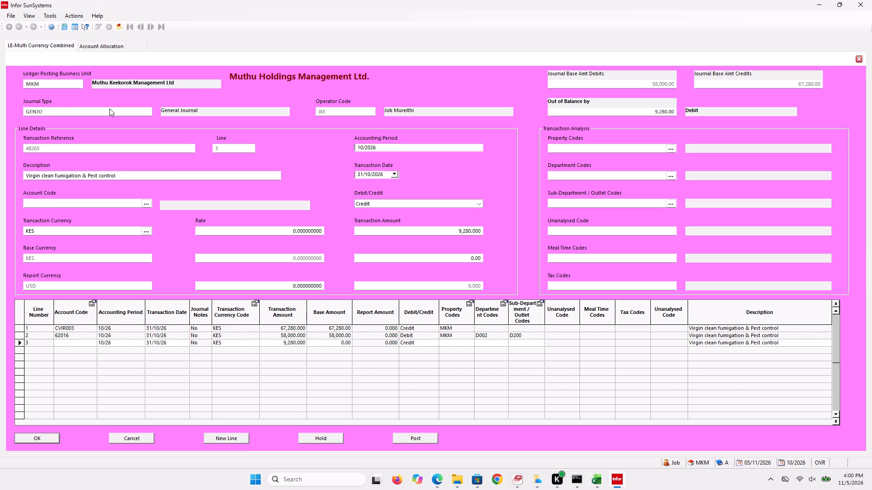
Set the base amount of journal line 3 to 9289.
left_click(335, 345)
type("9289")
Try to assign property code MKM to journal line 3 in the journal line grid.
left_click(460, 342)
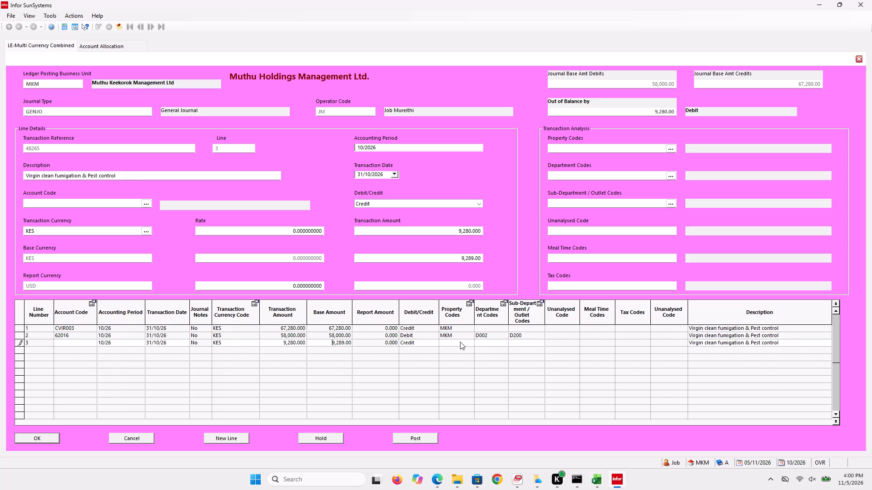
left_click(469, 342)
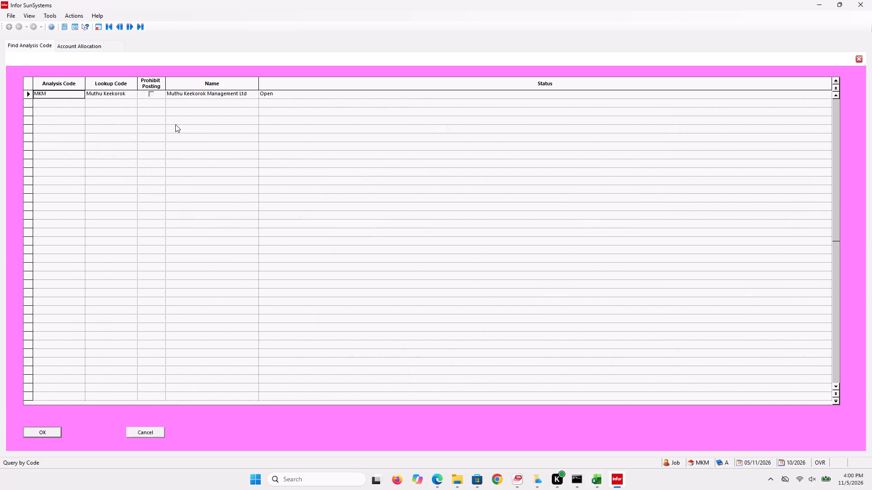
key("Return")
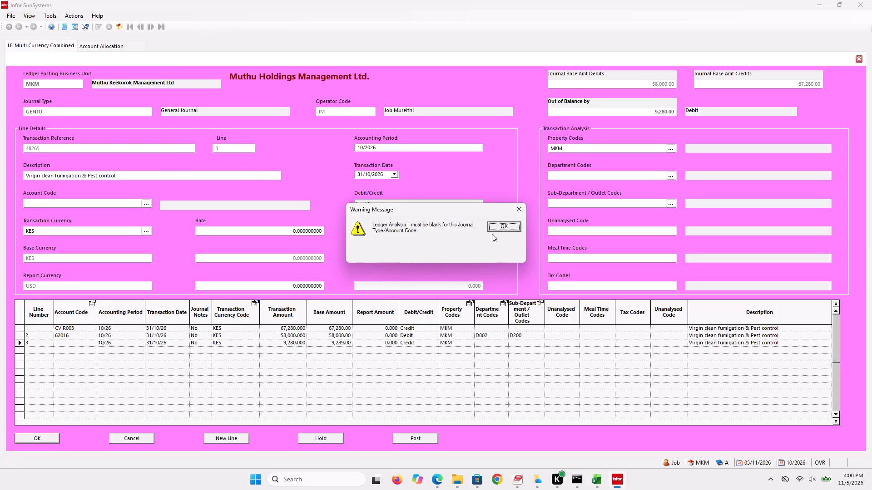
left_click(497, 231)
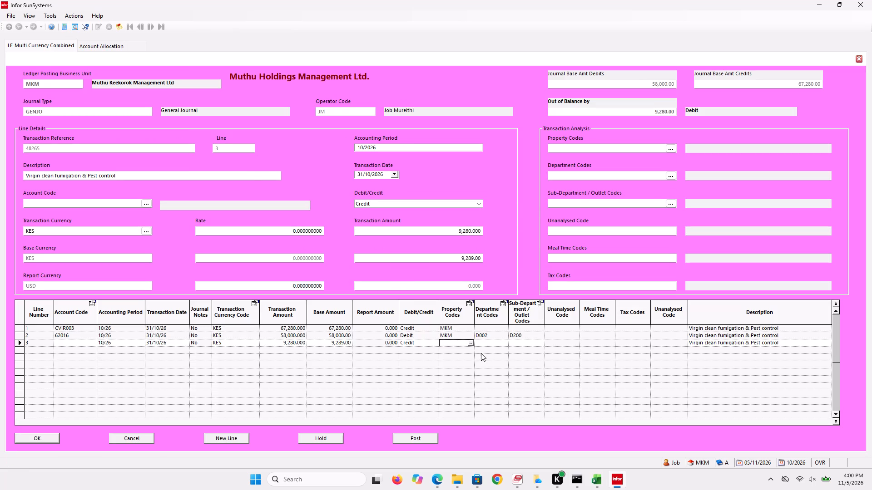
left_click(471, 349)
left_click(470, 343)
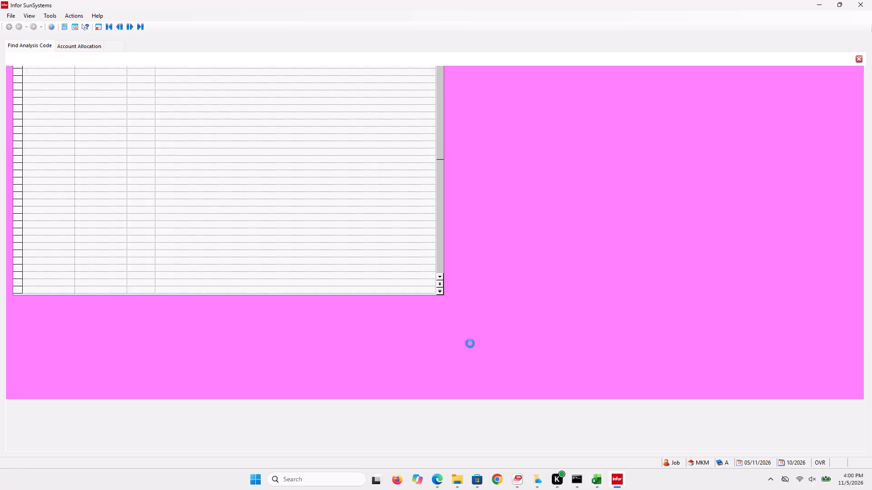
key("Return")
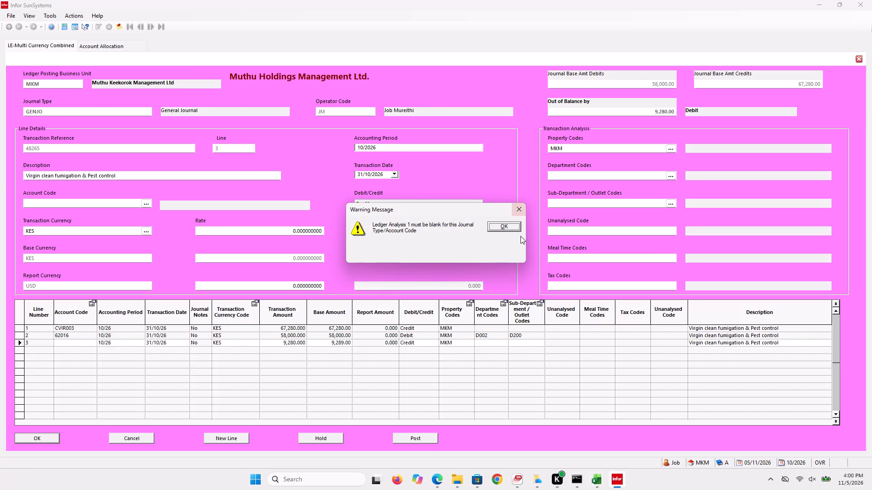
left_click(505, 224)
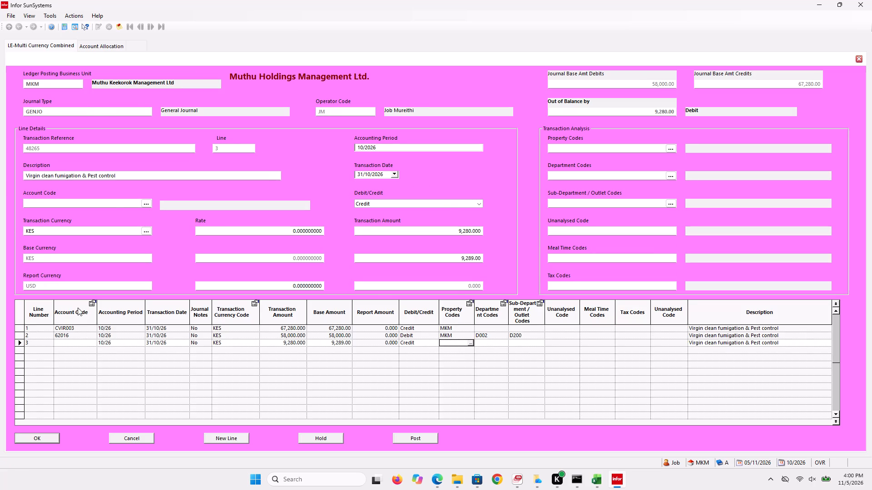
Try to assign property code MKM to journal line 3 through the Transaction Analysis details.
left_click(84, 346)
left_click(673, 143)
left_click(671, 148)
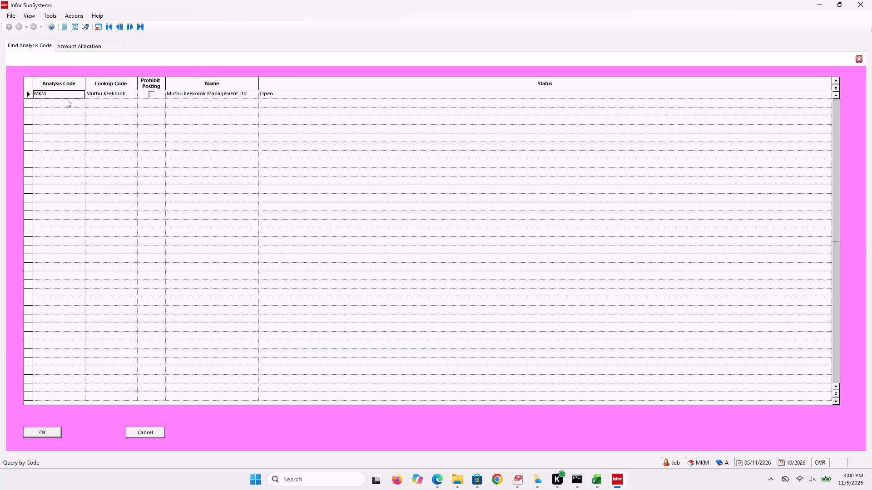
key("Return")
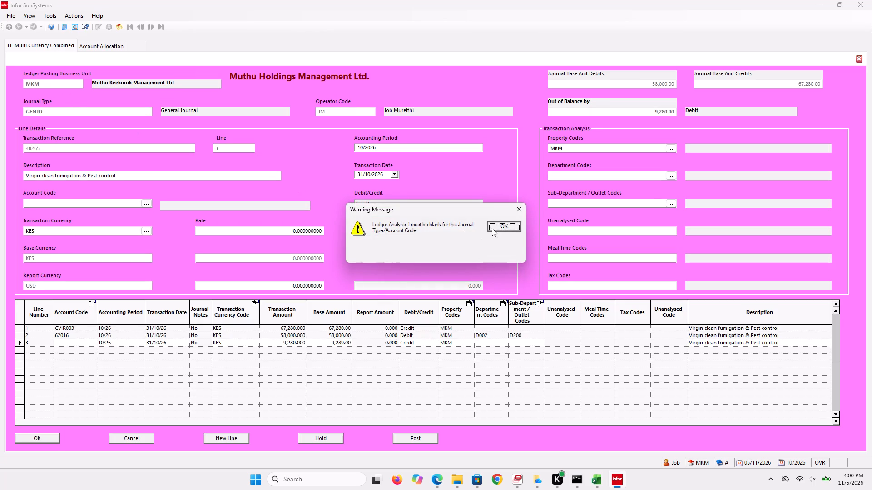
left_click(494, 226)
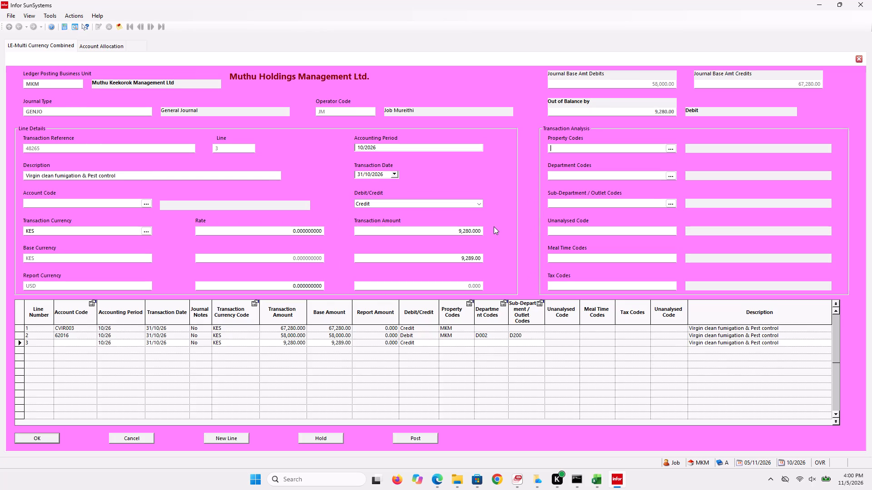
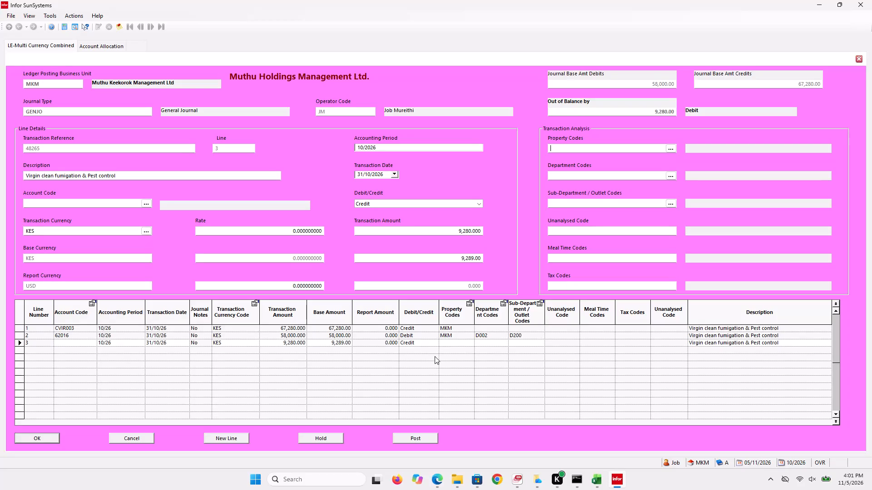
Change journal line 3 from credit to debit in the journal line grid.
left_click(430, 345)
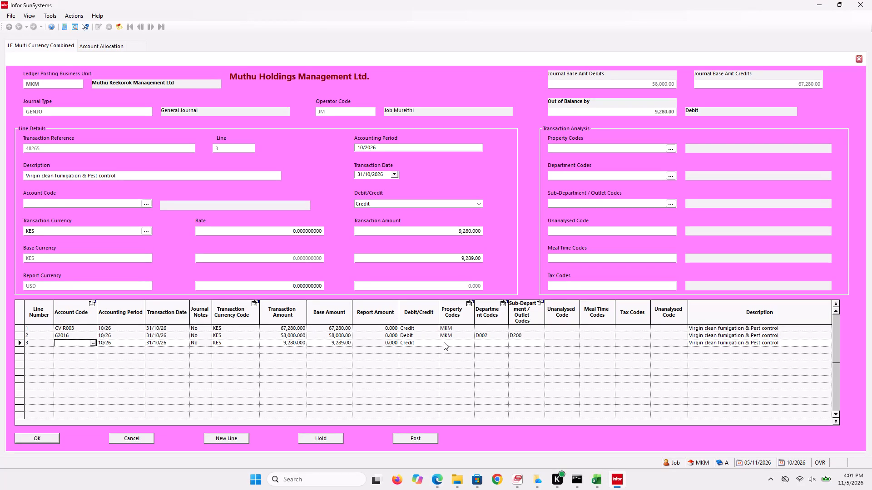
left_click(436, 343)
left_click(449, 351)
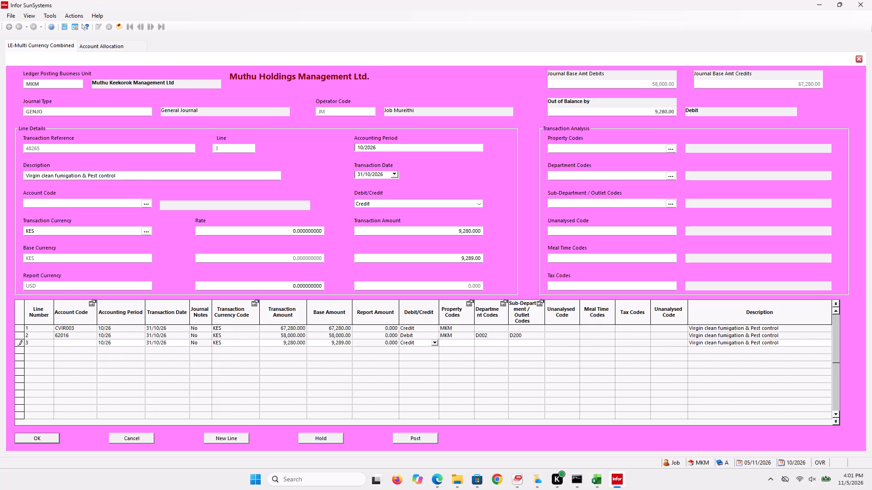
left_click(433, 346)
left_click(416, 344)
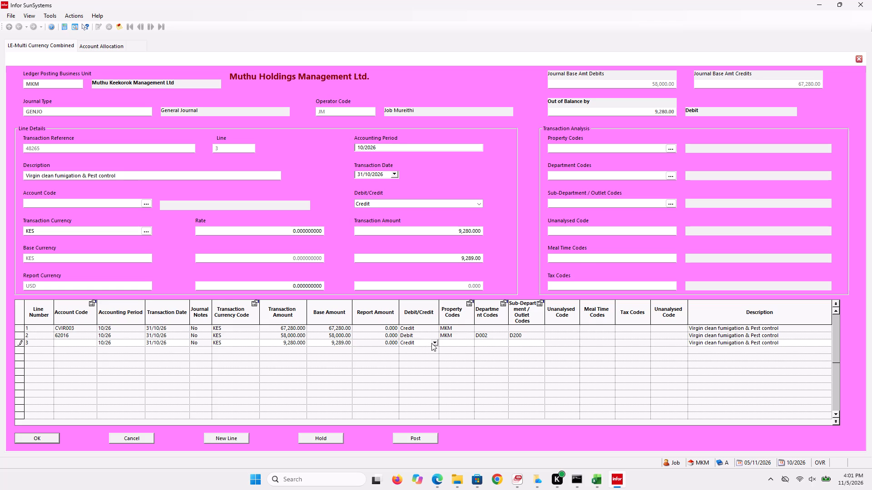
left_click(431, 343)
left_click(412, 354)
left_click(361, 345)
left_click(459, 344)
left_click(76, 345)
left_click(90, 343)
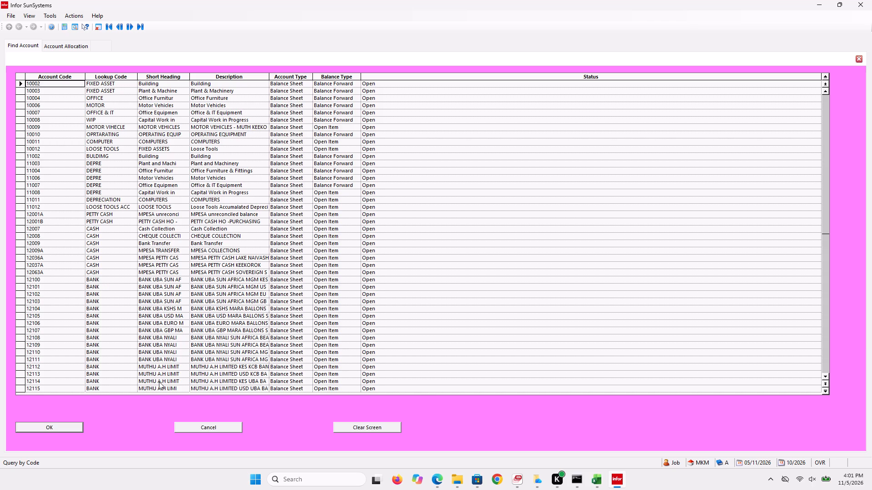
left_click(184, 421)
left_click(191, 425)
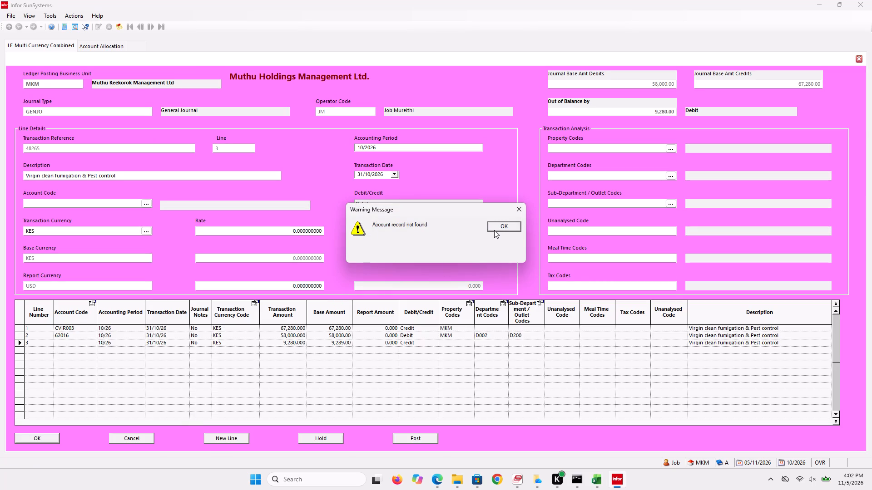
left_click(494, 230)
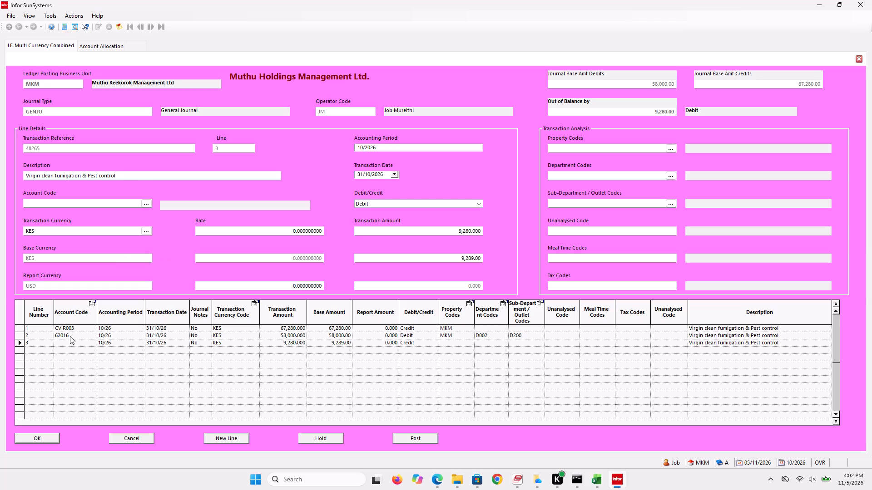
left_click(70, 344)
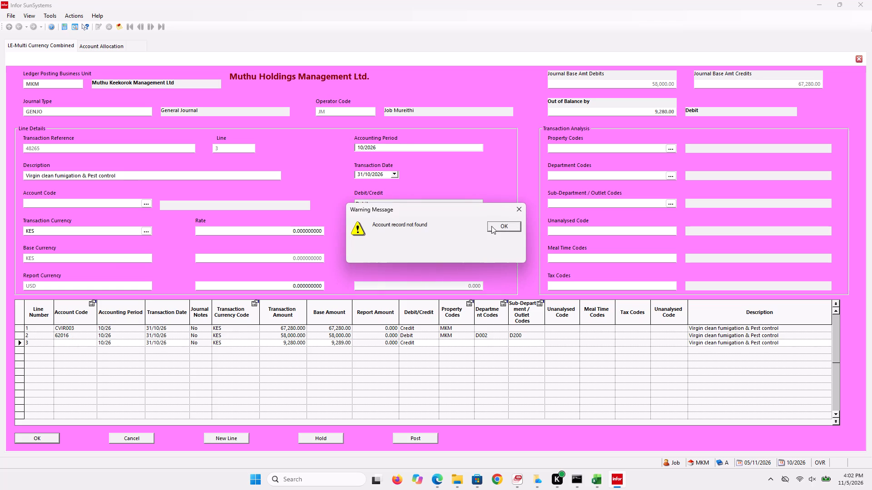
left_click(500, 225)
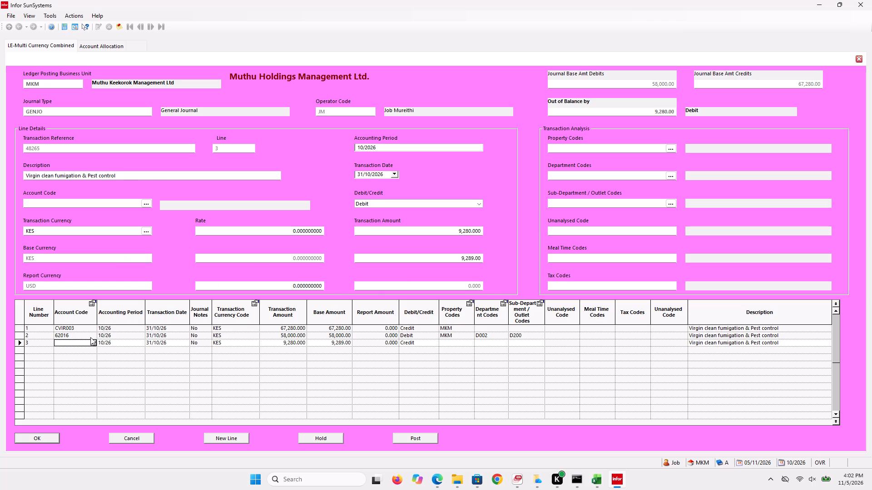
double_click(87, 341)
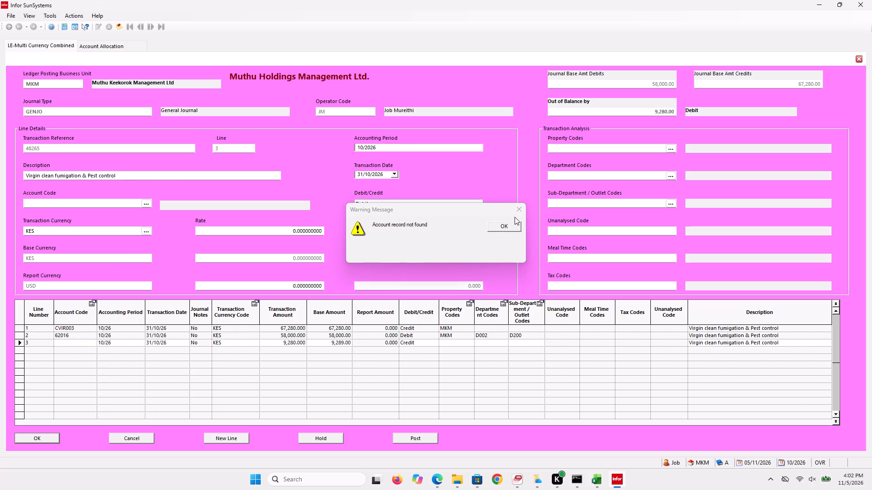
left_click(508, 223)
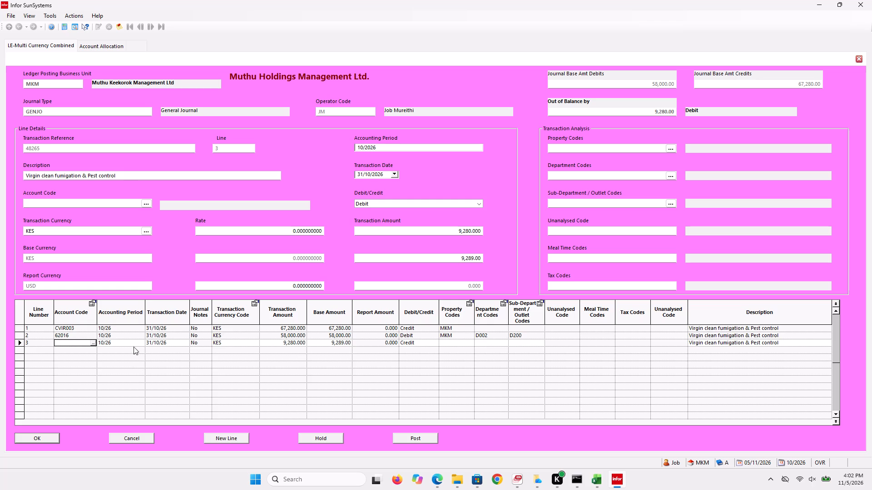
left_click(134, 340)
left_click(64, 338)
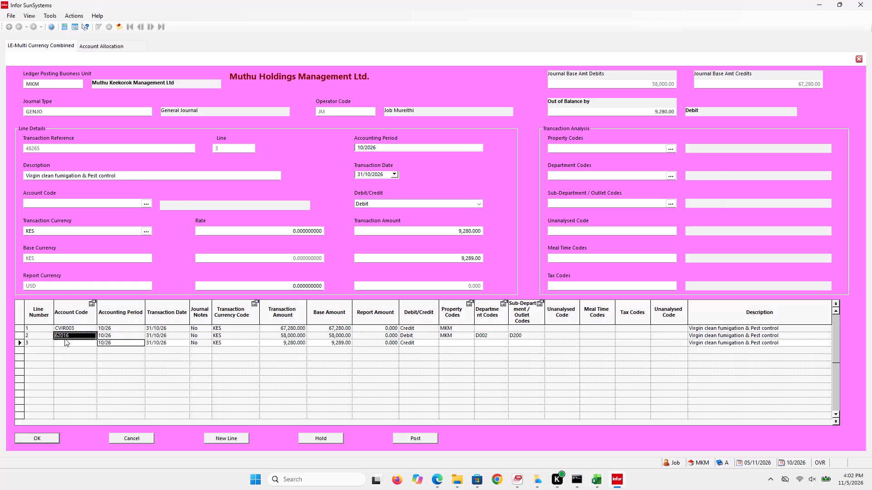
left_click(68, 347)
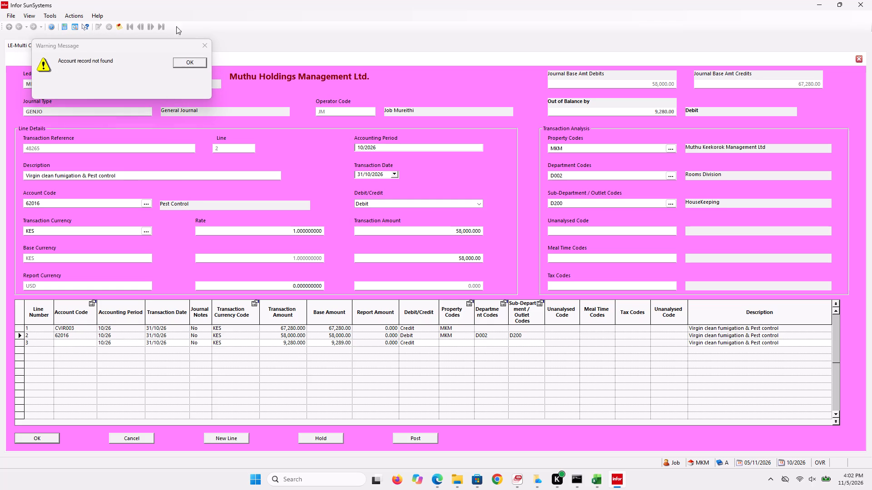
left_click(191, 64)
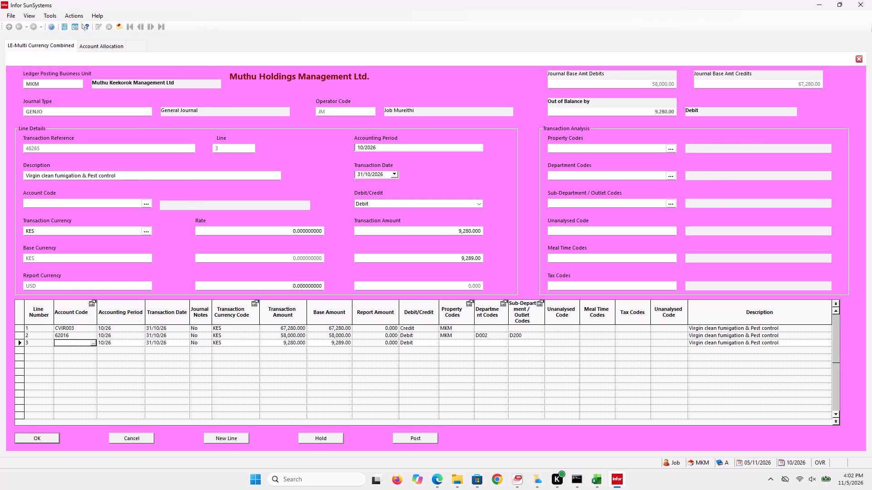
Enter account code 23004 on journal line 3.
left_click(71, 340)
double_click(71, 340)
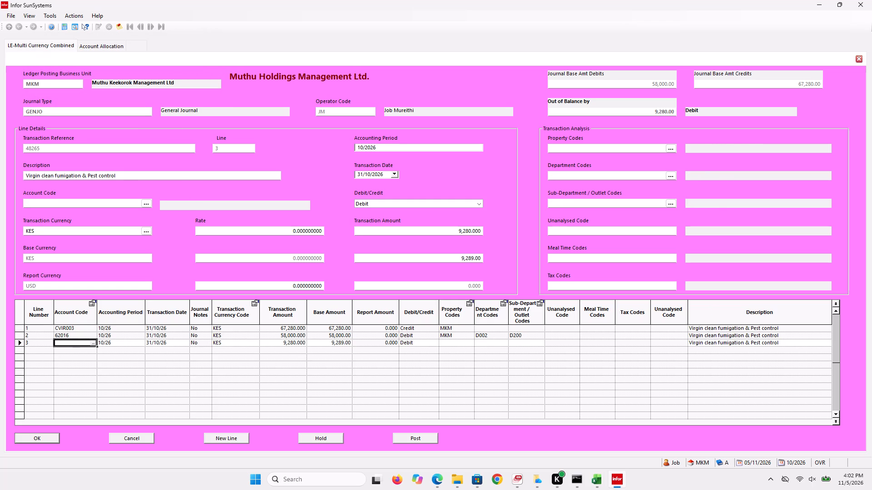
double_click(70, 343)
type("23")
type("004")
key("Return")
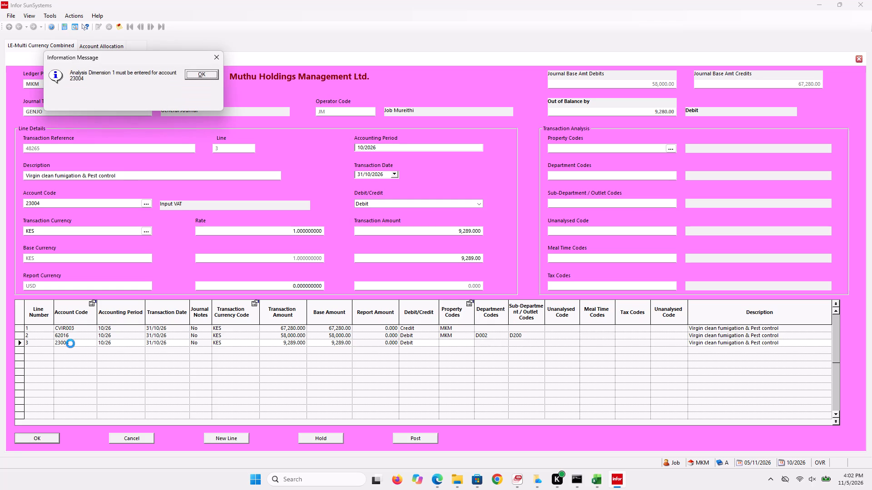
left_click(204, 73)
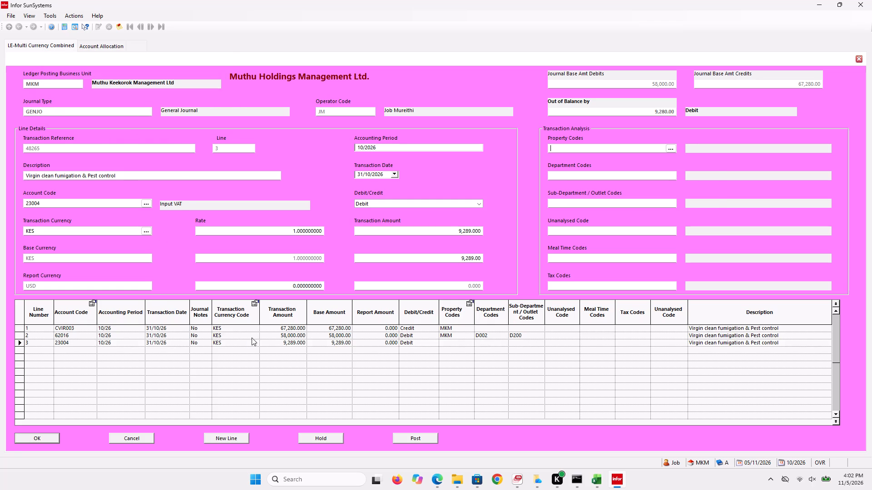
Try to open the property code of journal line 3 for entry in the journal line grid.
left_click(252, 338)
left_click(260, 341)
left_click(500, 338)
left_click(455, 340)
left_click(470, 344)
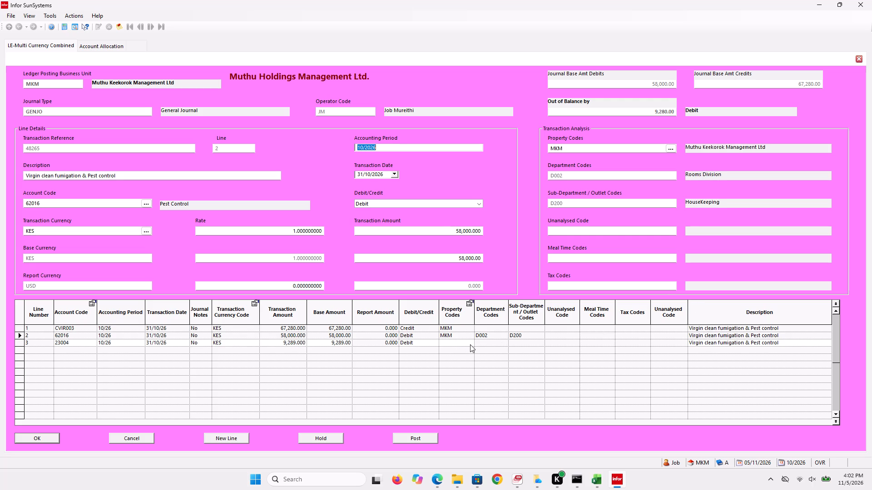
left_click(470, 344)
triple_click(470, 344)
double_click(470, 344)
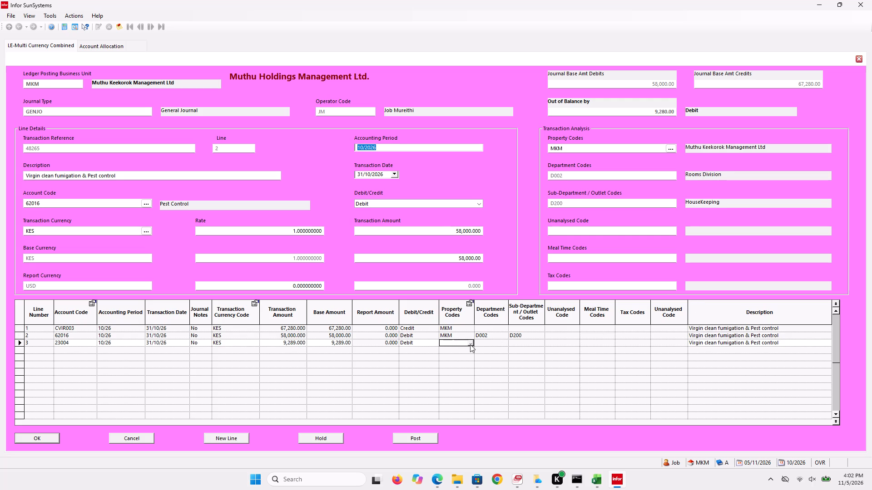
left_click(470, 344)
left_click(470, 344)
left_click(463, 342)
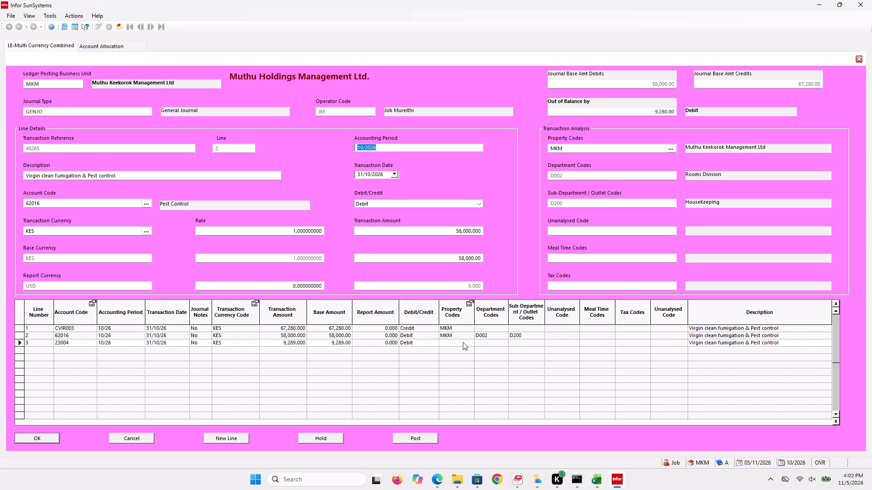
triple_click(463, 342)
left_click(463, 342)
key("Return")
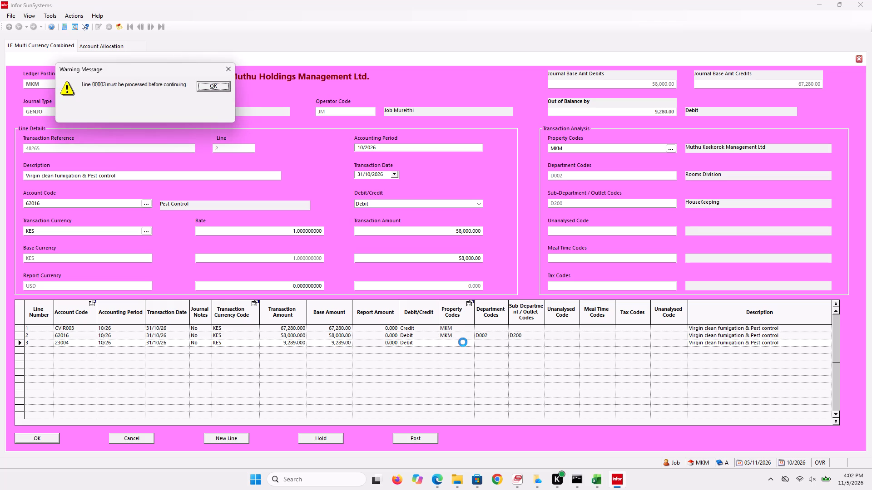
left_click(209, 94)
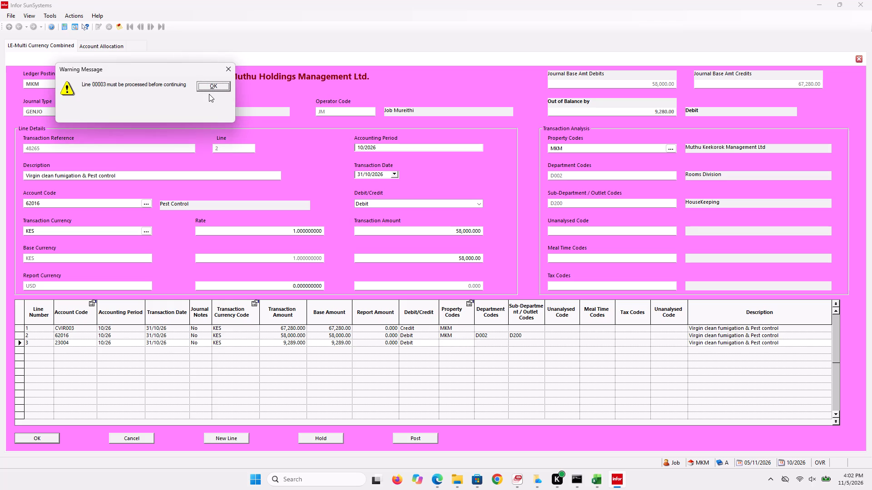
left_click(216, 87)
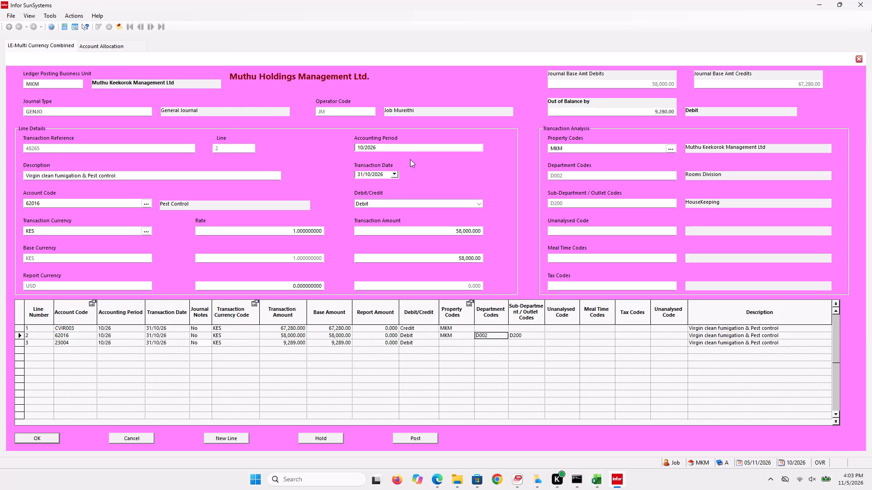
Assign property code MKM to journal line 3 from the analysis code lookup.
left_click(456, 337)
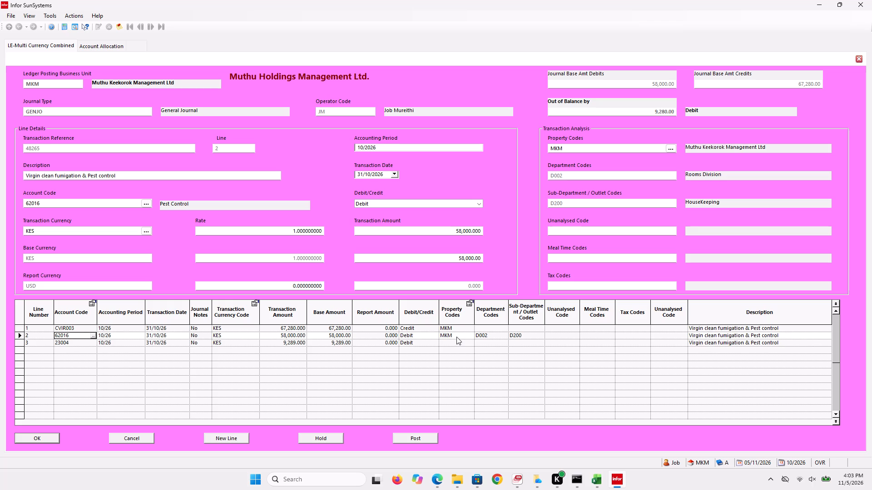
left_click(463, 342)
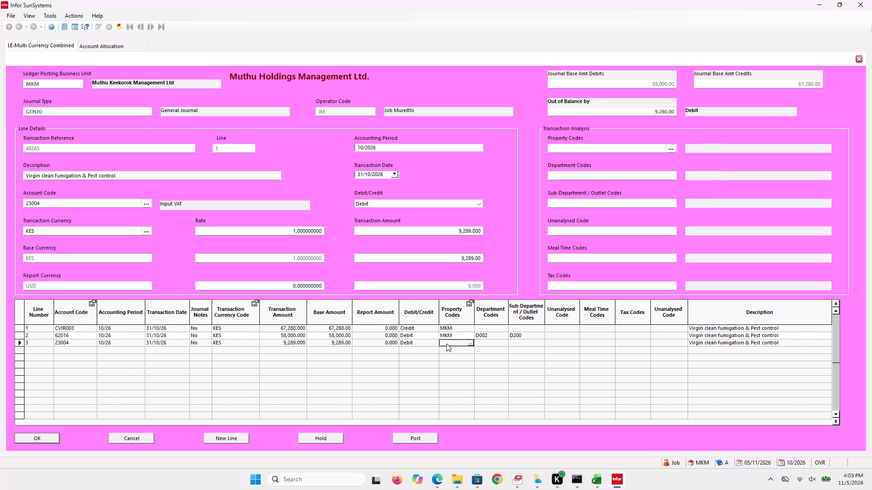
left_click(667, 146)
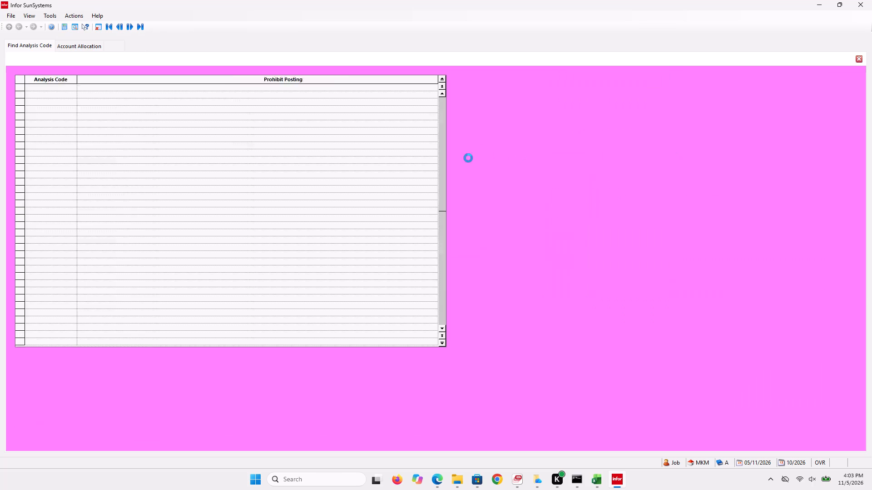
key("Return")
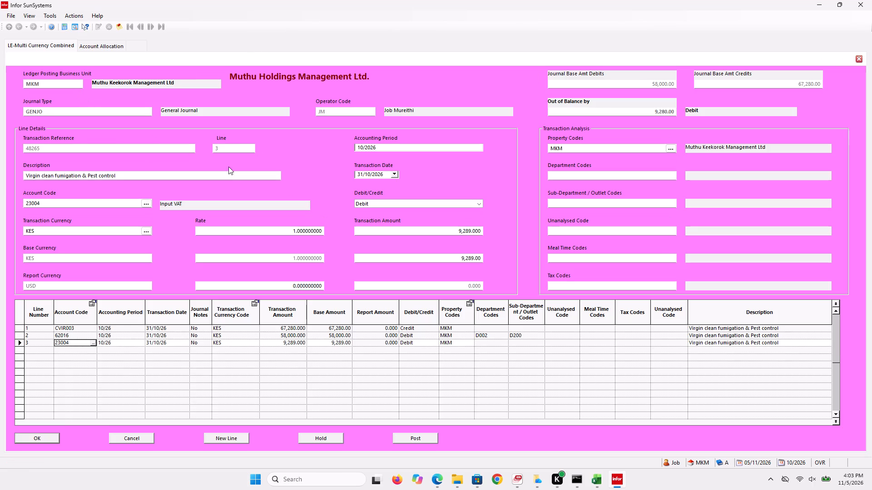
Accept the completed journal line 3 so that it is created in the journal.
left_click(475, 341)
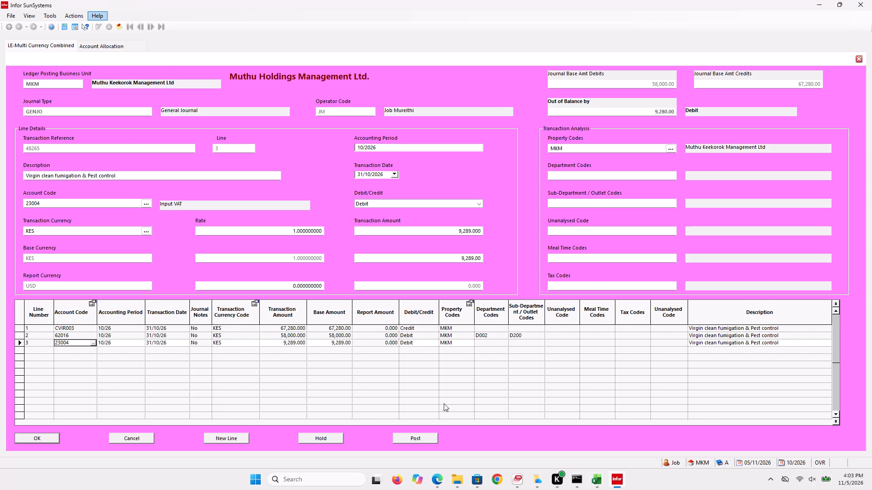
left_click(572, 148)
key("Return")
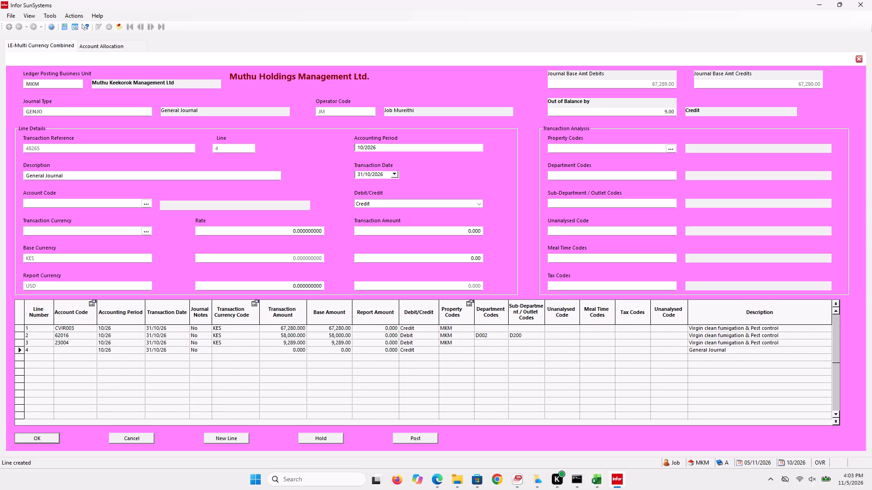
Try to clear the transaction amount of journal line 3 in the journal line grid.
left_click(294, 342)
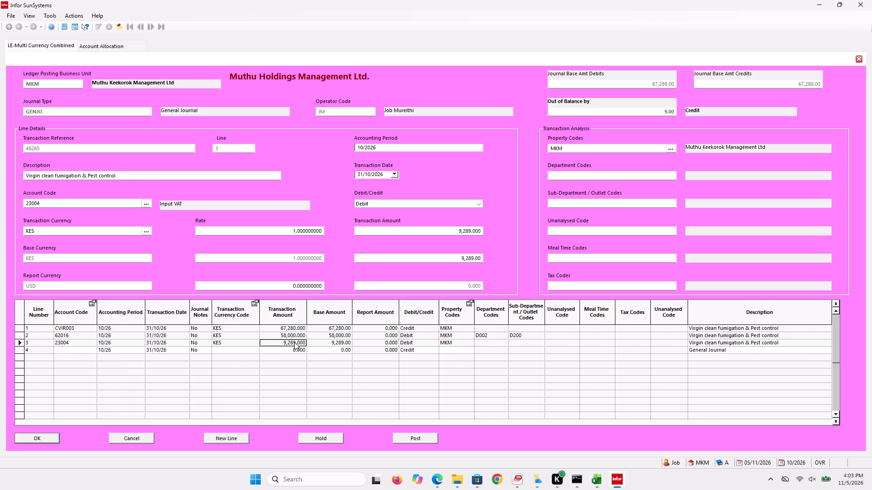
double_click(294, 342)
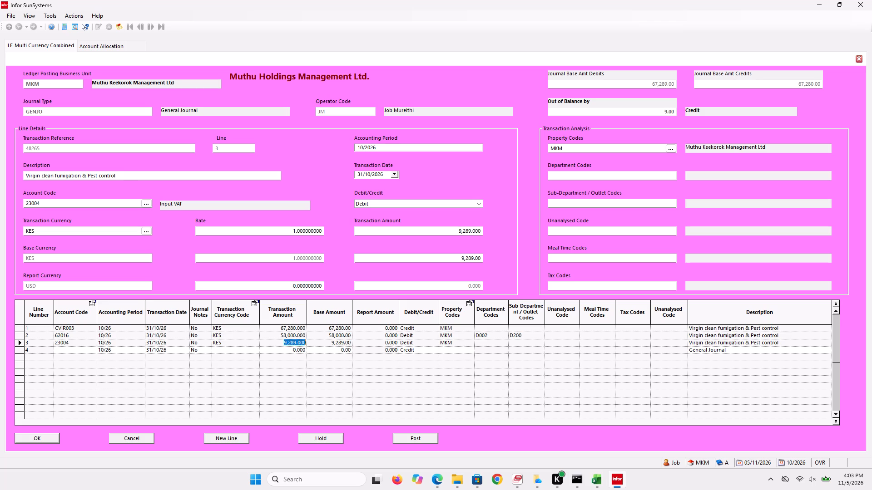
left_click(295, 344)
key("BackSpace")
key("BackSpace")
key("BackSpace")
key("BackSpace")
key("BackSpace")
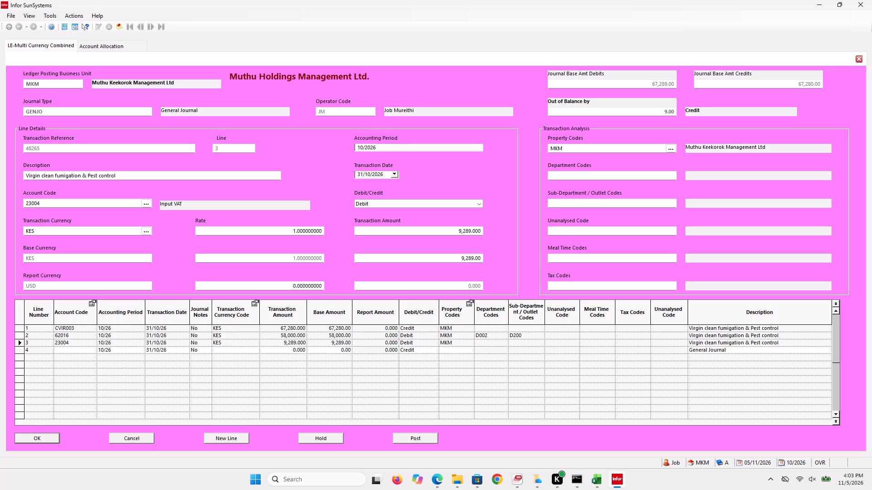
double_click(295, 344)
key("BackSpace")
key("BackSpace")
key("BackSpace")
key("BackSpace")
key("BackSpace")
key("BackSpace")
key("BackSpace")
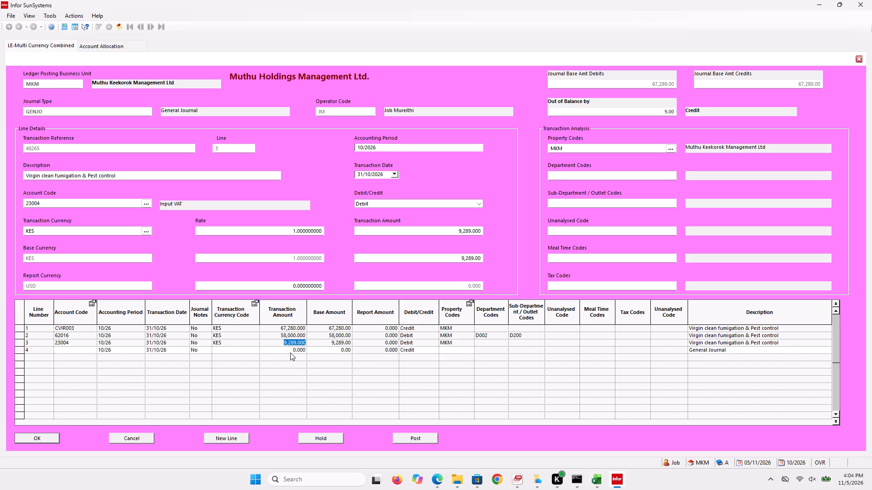
Cancel the blank journal line 4 so that the existing journal lines can be edited.
left_click(290, 349)
left_click(145, 442)
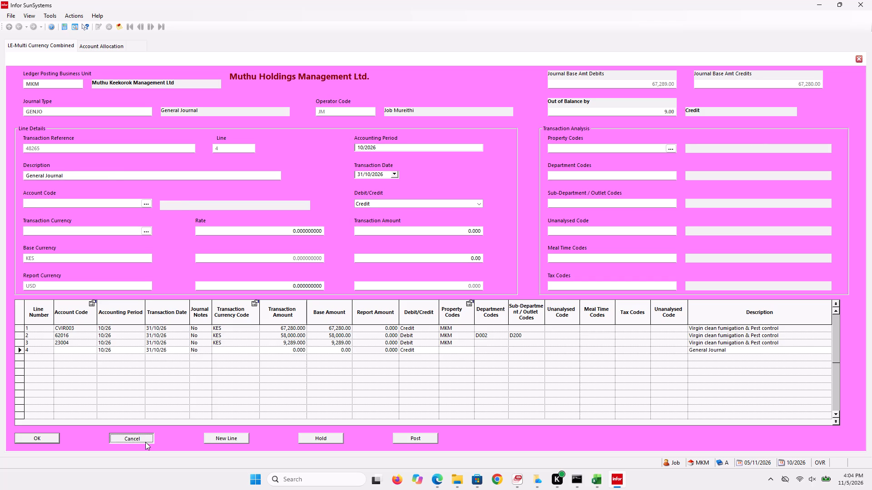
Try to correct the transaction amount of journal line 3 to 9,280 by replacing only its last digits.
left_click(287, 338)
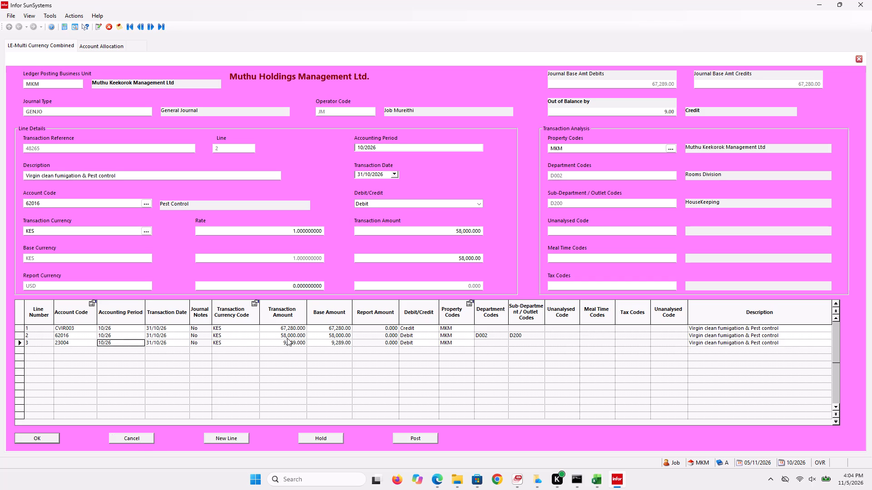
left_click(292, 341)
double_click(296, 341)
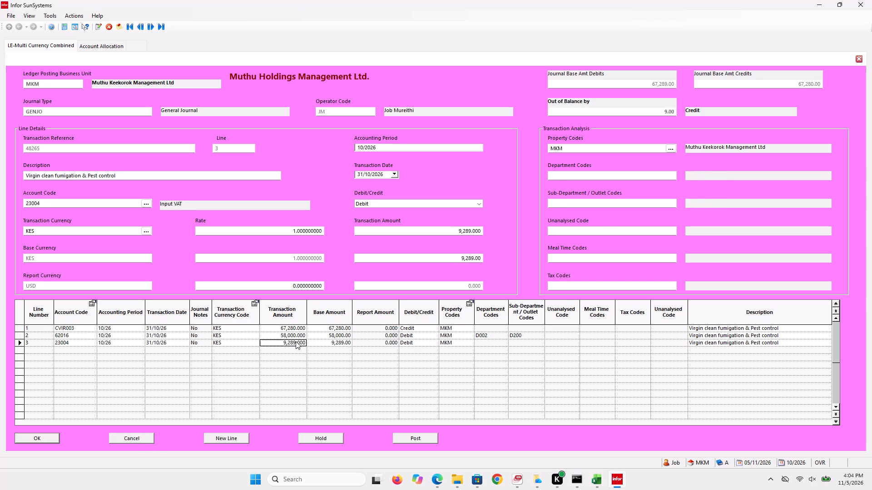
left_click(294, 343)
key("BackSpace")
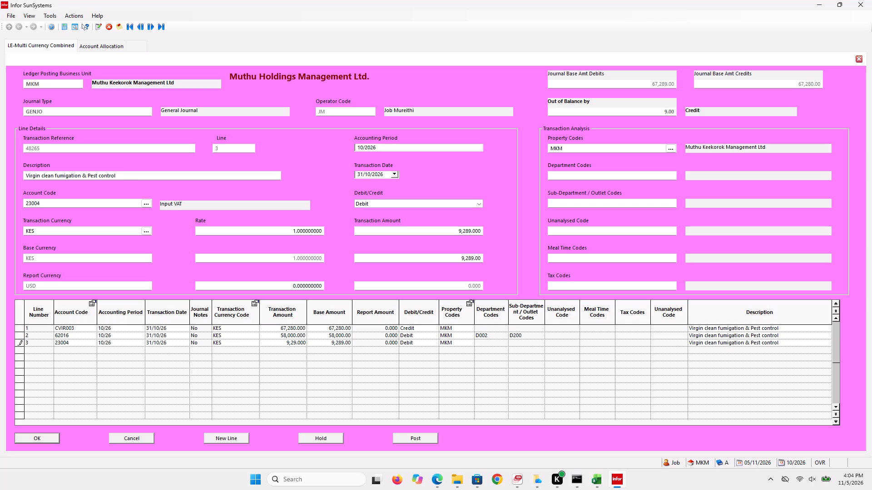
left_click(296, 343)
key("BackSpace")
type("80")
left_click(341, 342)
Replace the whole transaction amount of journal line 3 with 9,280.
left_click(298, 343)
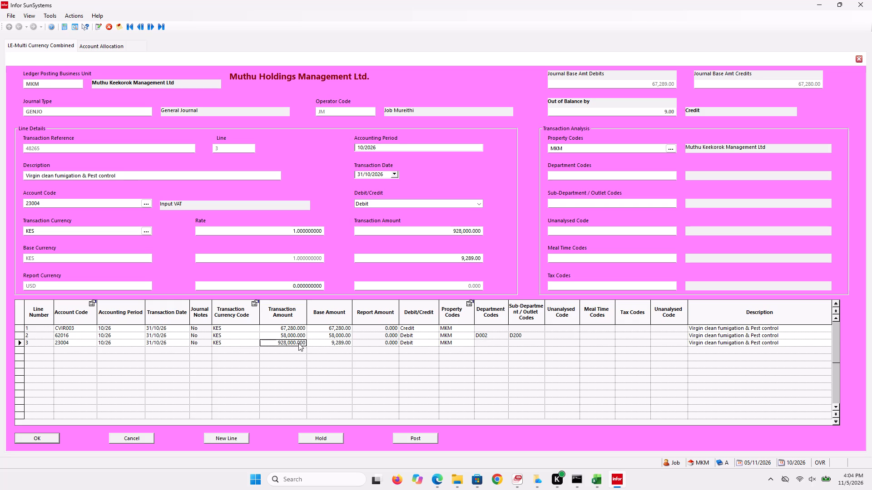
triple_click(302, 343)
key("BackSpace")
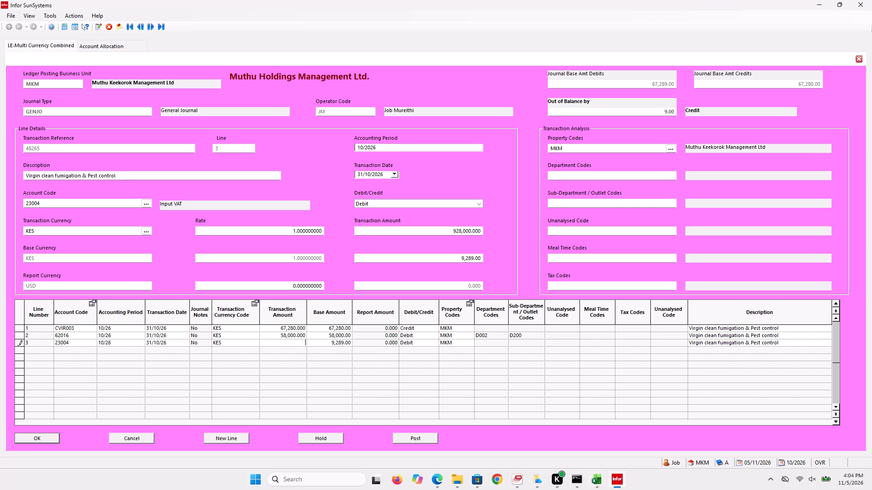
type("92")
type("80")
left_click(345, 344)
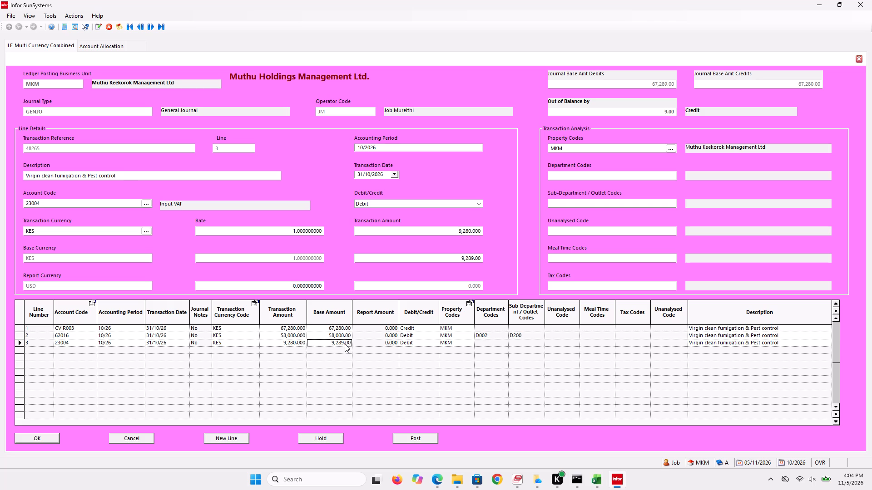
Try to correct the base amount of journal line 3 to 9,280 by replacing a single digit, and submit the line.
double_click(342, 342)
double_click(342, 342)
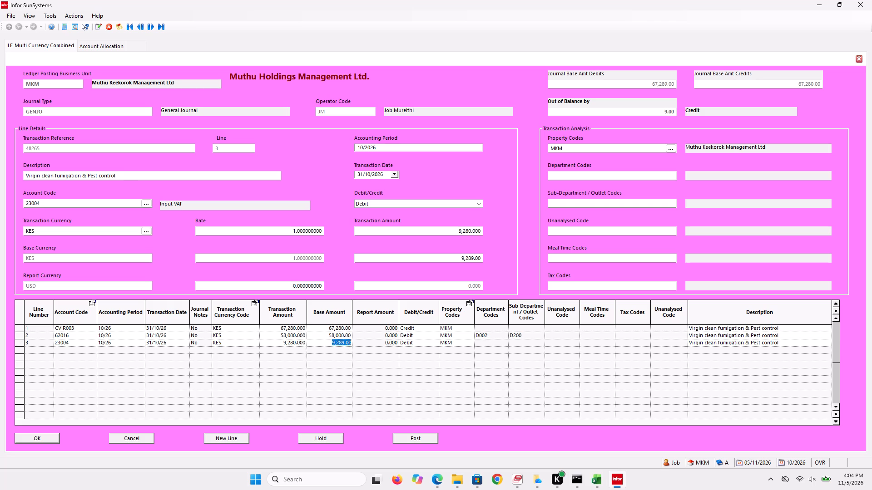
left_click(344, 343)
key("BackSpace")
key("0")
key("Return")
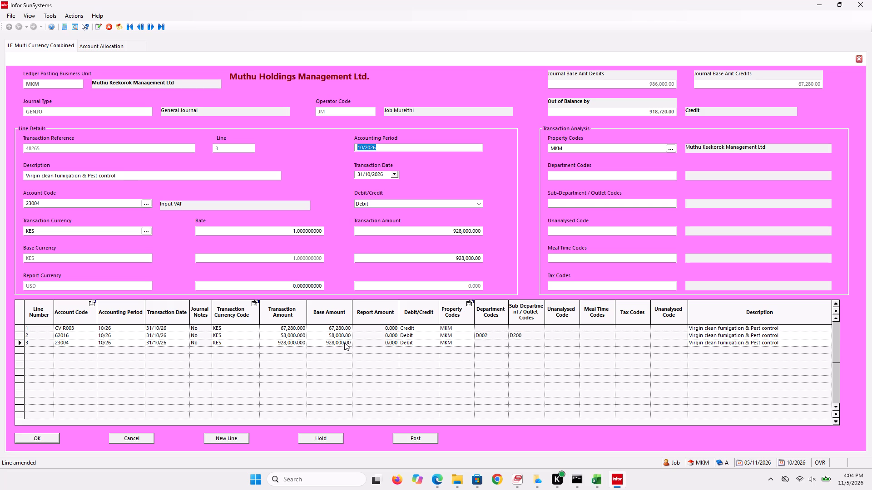
Set the transaction amount of journal line 3 to 9,280 in the journal line grid.
left_click(380, 229)
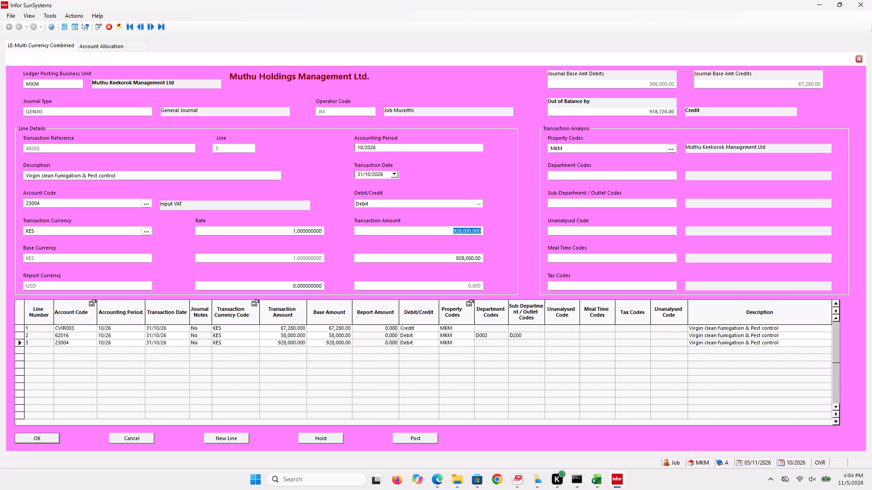
left_click(301, 342)
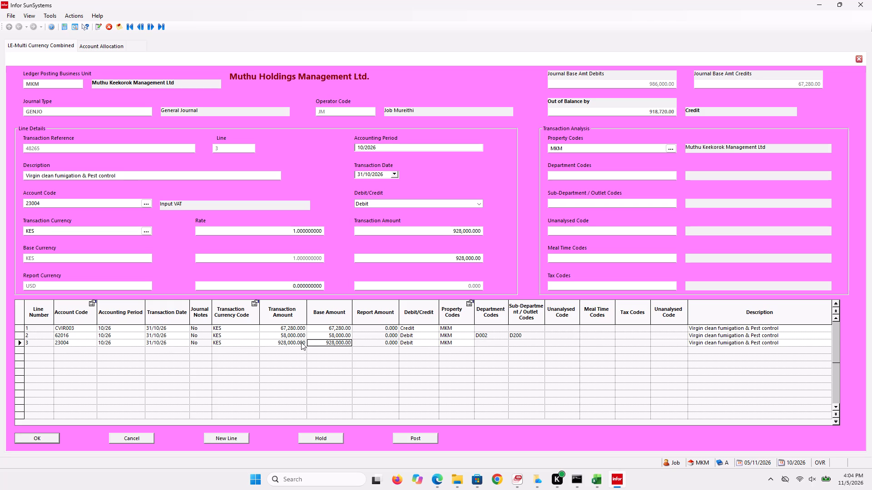
double_click(301, 342)
key("BackSpace")
key("9")
type("280")
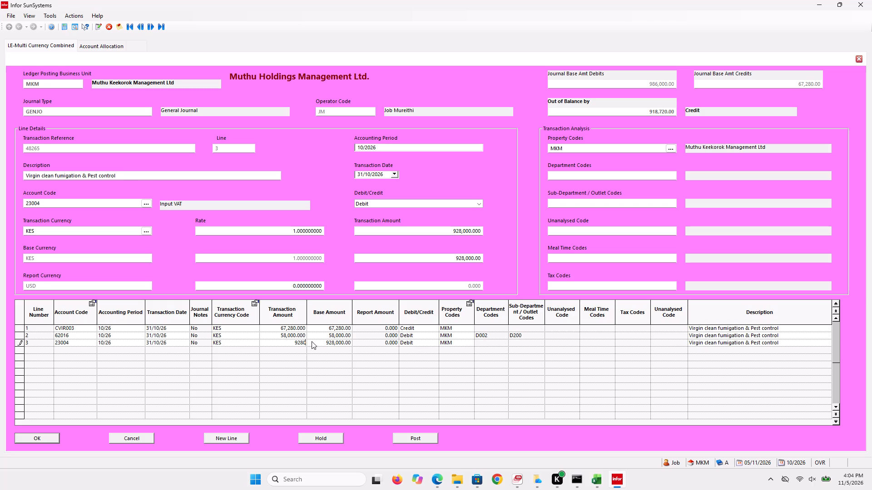
left_click(322, 343)
Set the base amount of journal line 3 to 9,280 and save the amended line.
key("9")
type("289")
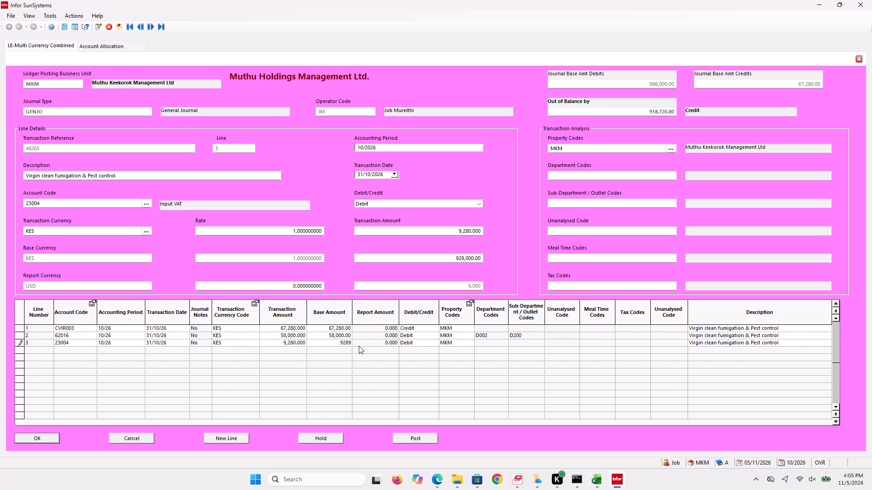
key("BackSpace")
key("BackSpace")
type("80")
left_click(241, 337)
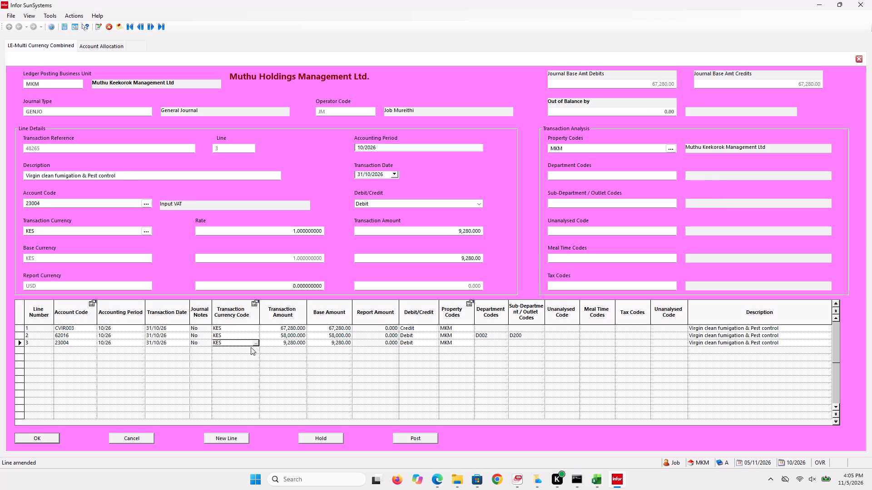
left_click(289, 343)
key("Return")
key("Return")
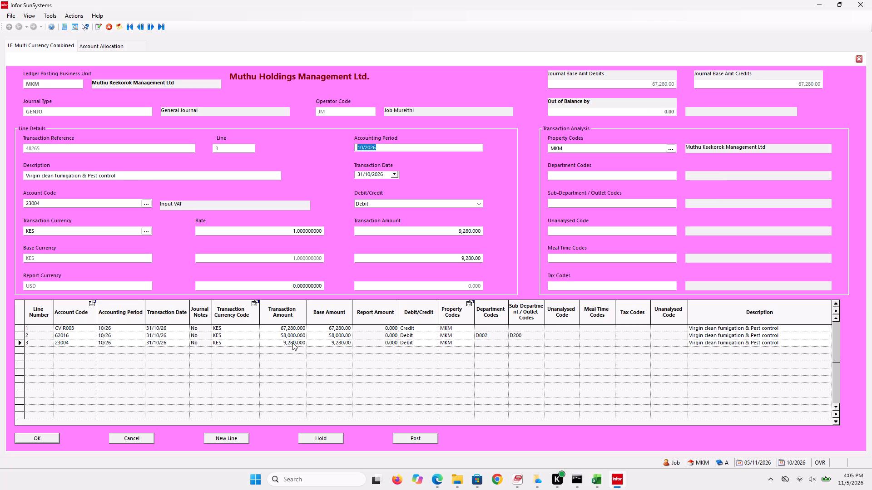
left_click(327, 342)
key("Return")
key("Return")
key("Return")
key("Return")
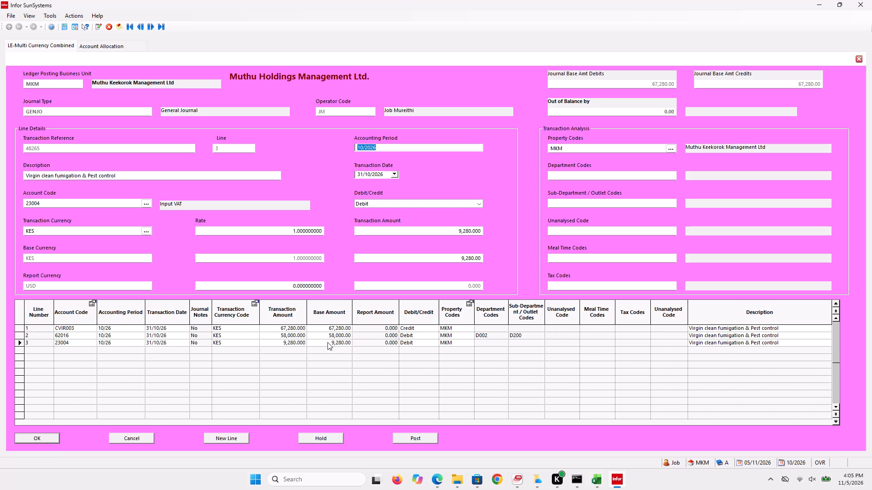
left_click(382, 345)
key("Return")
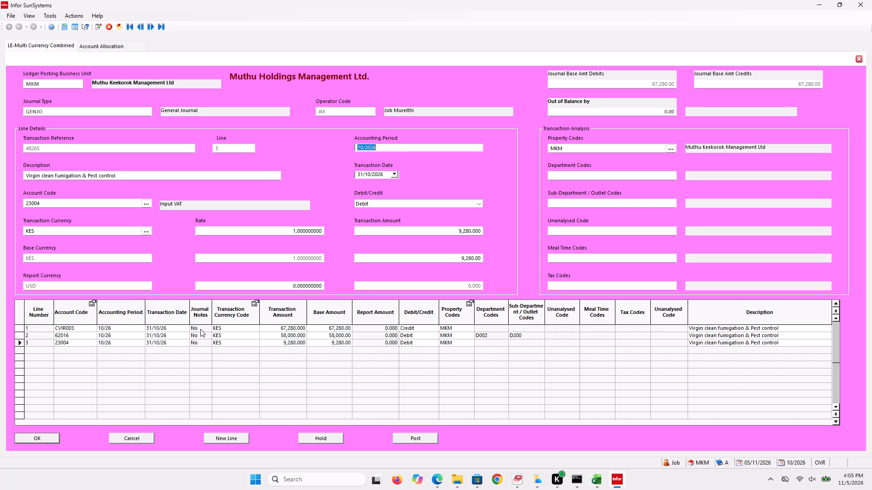
Check the CVIR003 credit line and the 62016 debit line, and post journal 48265.
left_click(79, 328)
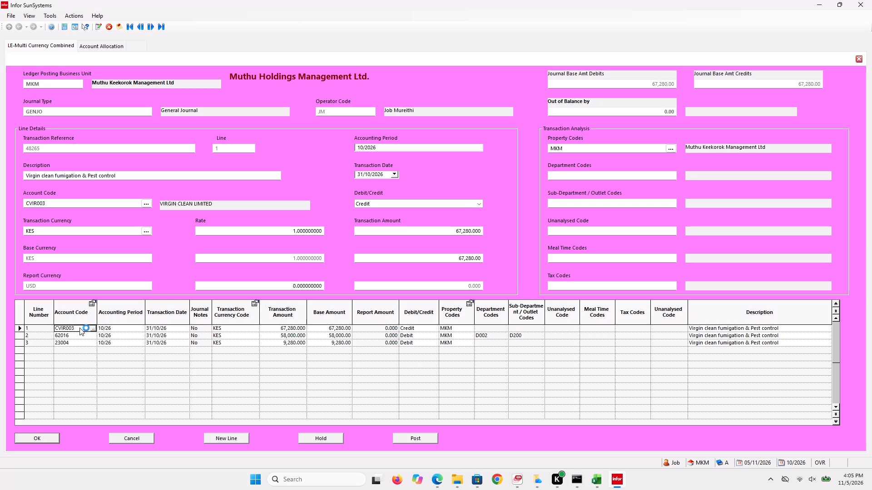
left_click(81, 334)
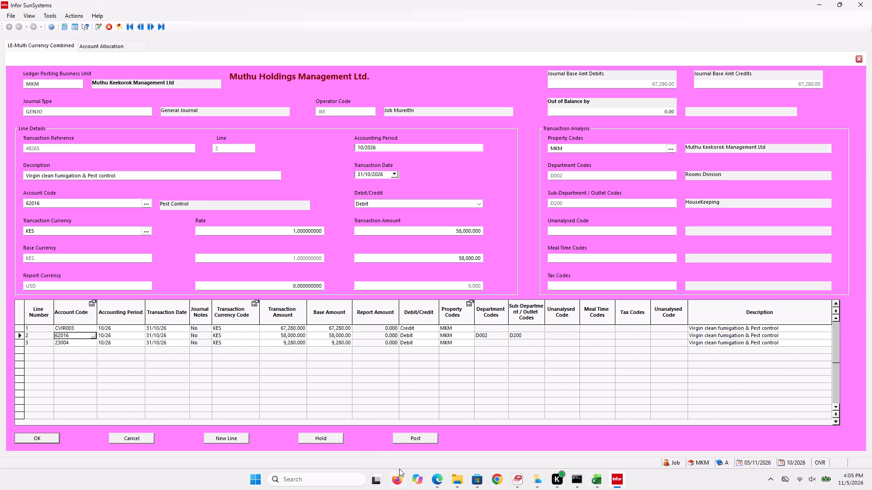
left_click(406, 442)
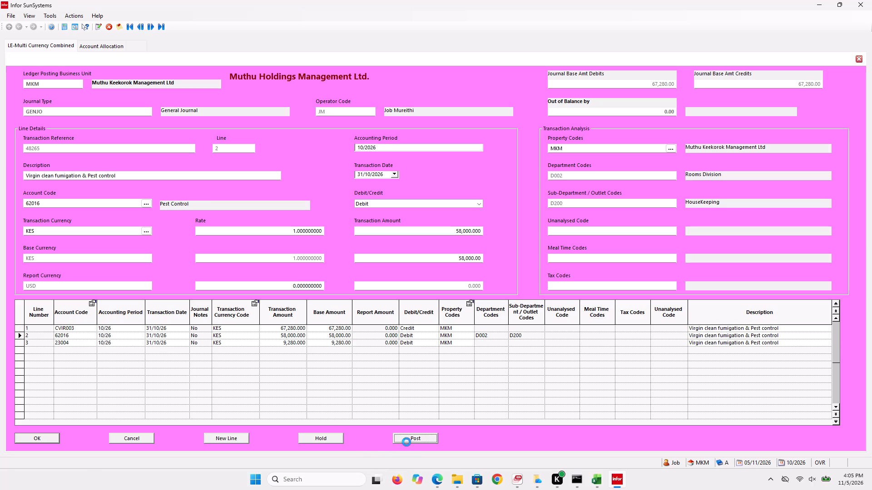
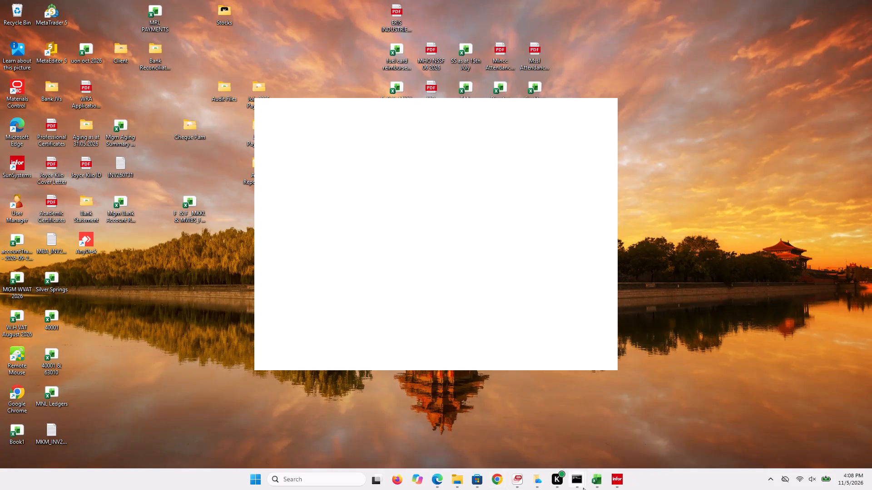
Return to the CVIR003 account allocation in Infor SunSystems and post it by base.
left_click(615, 479)
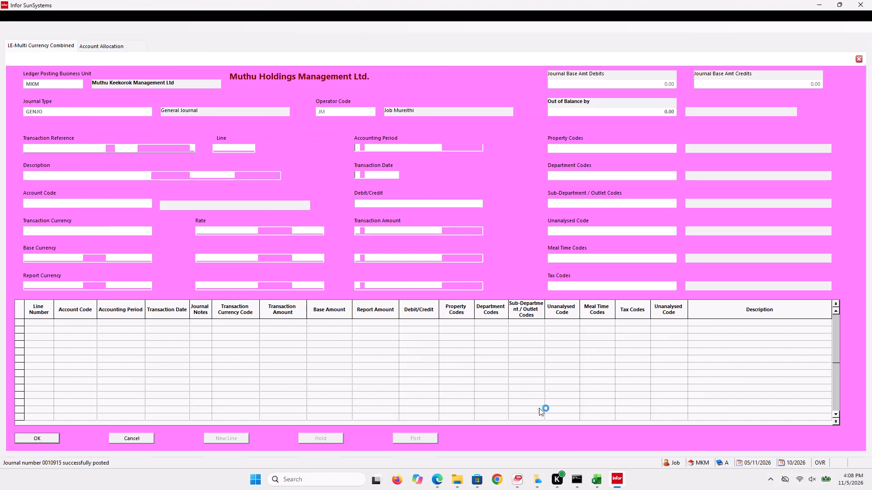
left_click(94, 49)
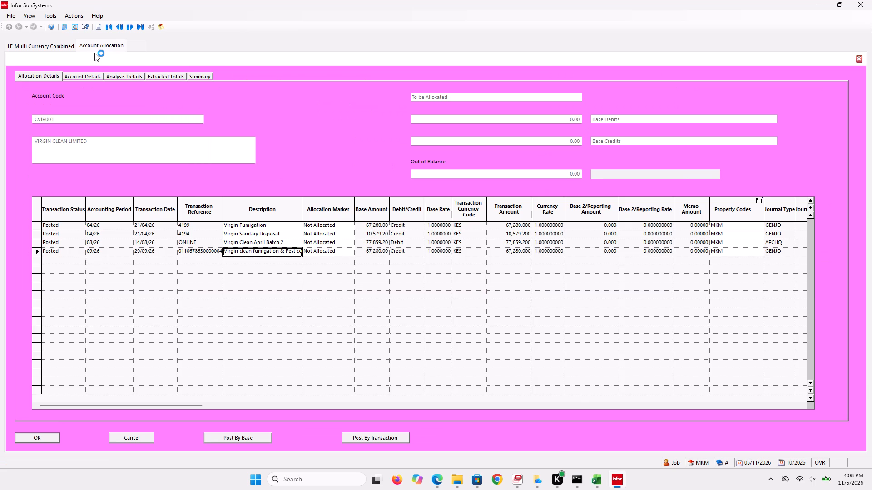
left_click(63, 49)
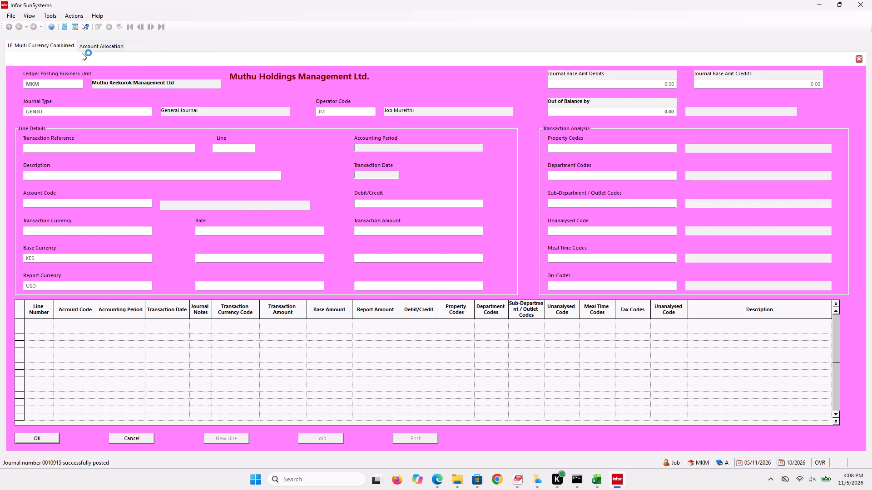
left_click(85, 48)
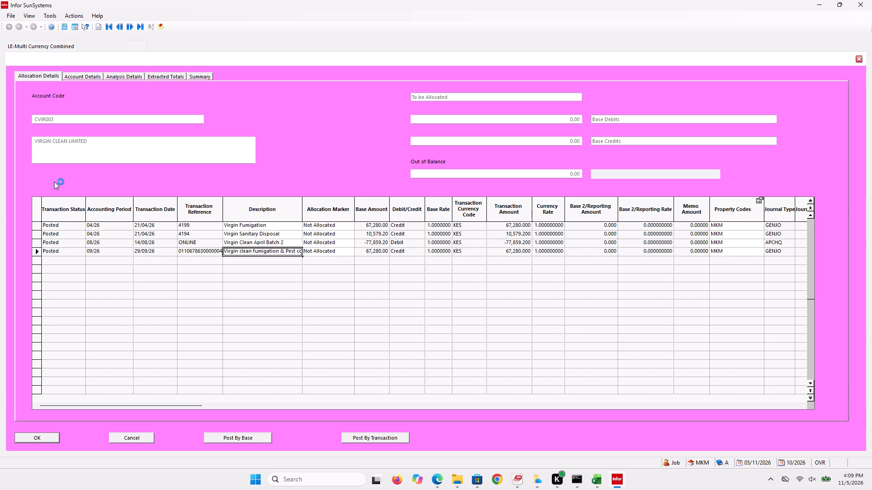
left_click(42, 59)
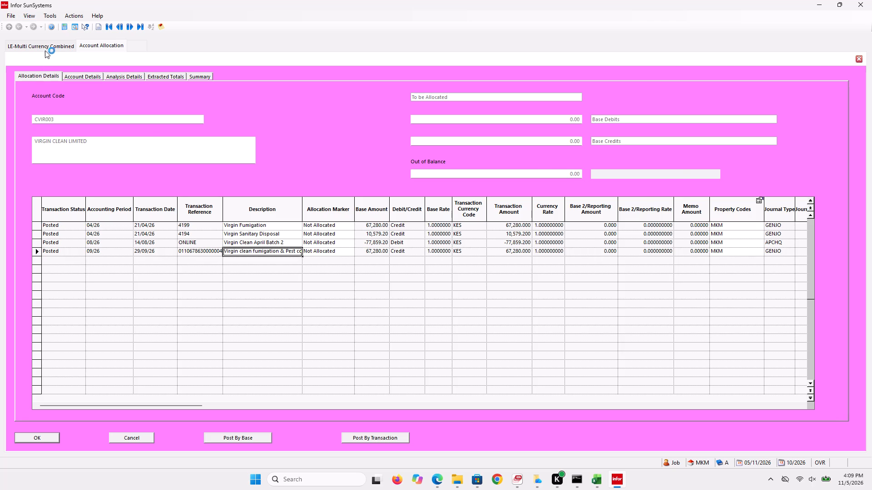
left_click(46, 47)
left_click(312, 83)
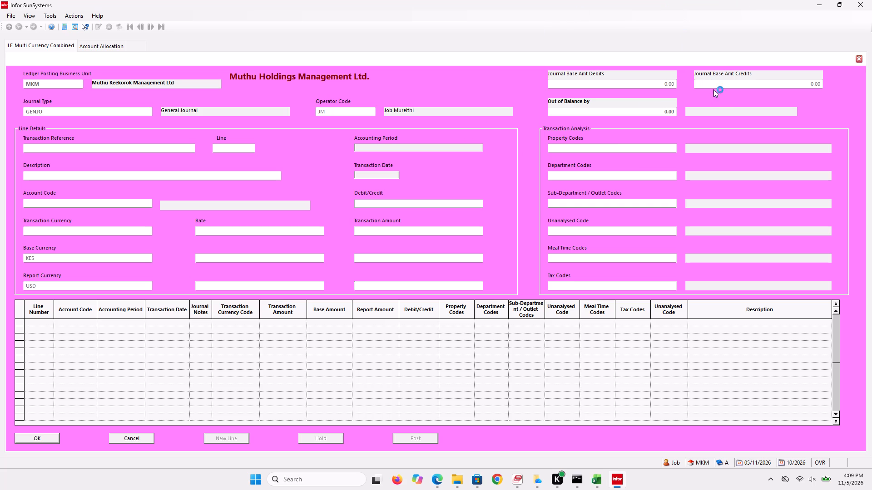
left_click(65, 51)
left_click(80, 49)
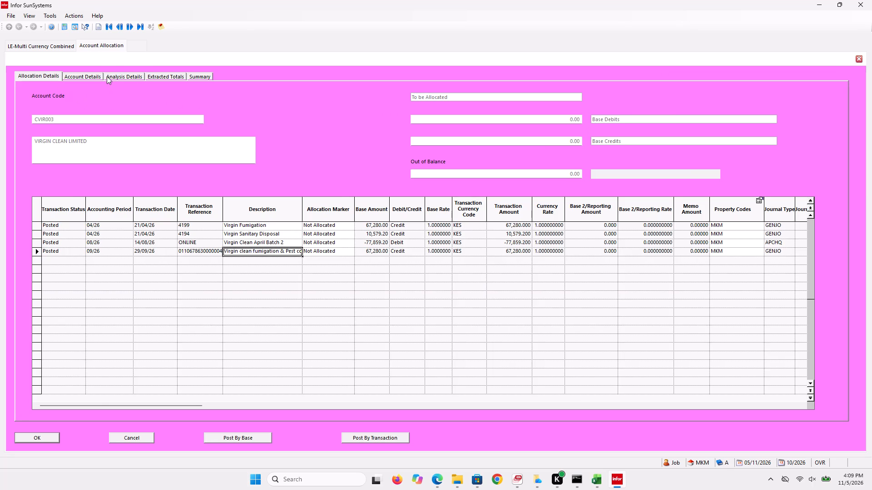
left_click(238, 437)
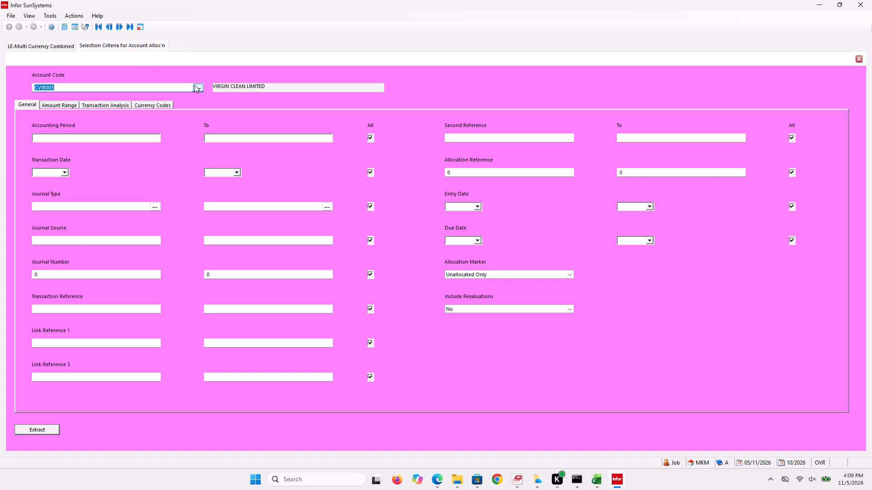
Open the account code lookup for the allocation criteria and look through the accounts after CVIR003, from the remaining creditors into the first debtors.
left_click(194, 85)
key("Down")
key("Down")
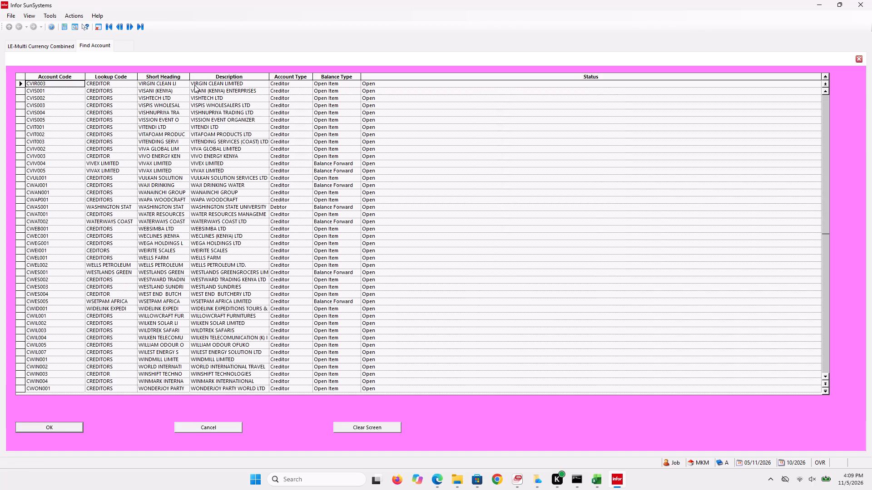
key("Right")
key("Right")
key("Down")
key("Down")
key("Down")
key("Down")
key("Down")
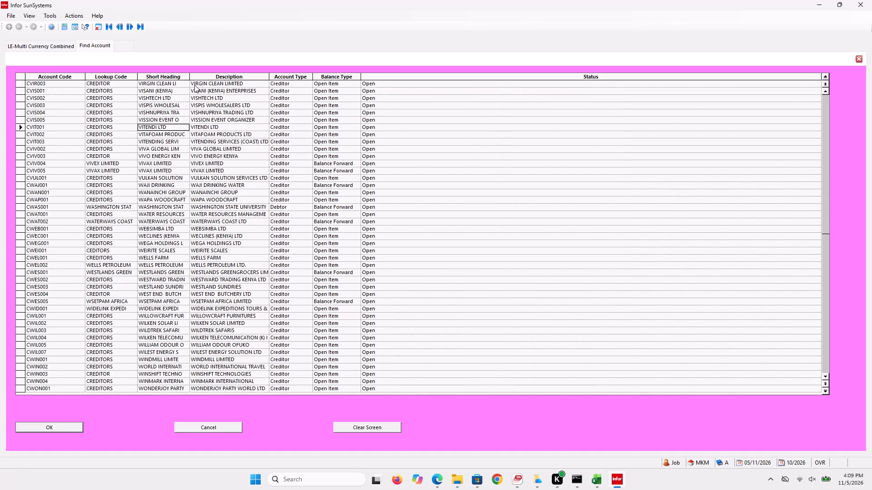
key("Down")
key("Down")
key("Down")
key("Down")
key("Down")
key("Down")
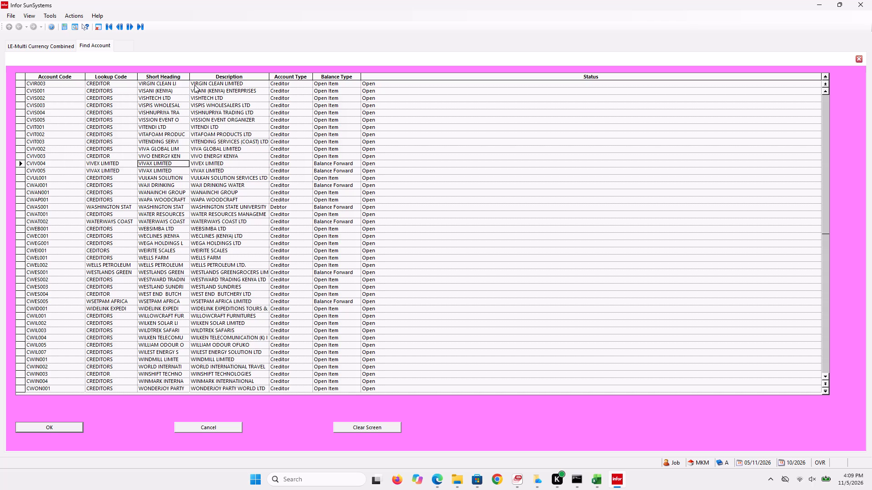
key("Down")
key("Down")
key("Down")
key("Down")
key("Down")
key("Down")
key("Down")
key("Down")
key("Down")
key("Down")
key("Down")
key("Down")
key("Down")
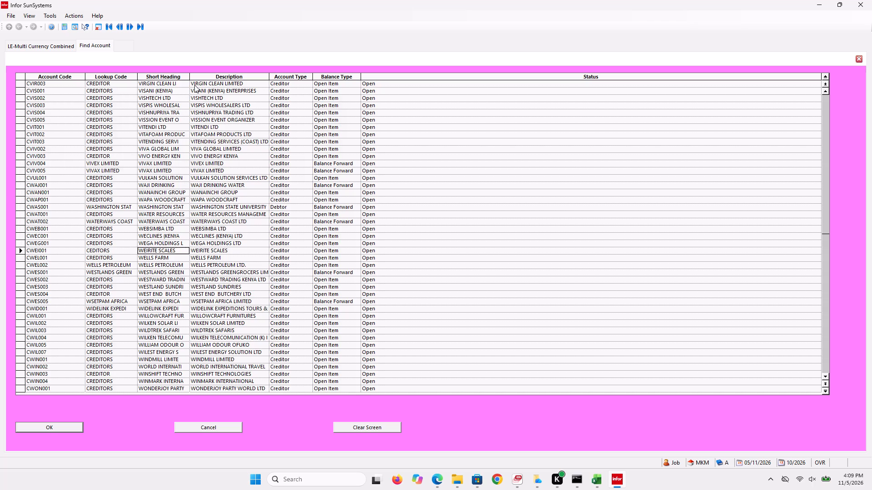
key("Down")
key("Down")
key("Down")
key("Down")
key("Down")
key("Down")
key("Down")
key("Down")
key("Down")
key("Down")
key("Down")
key("Down")
key("Down")
key("Down")
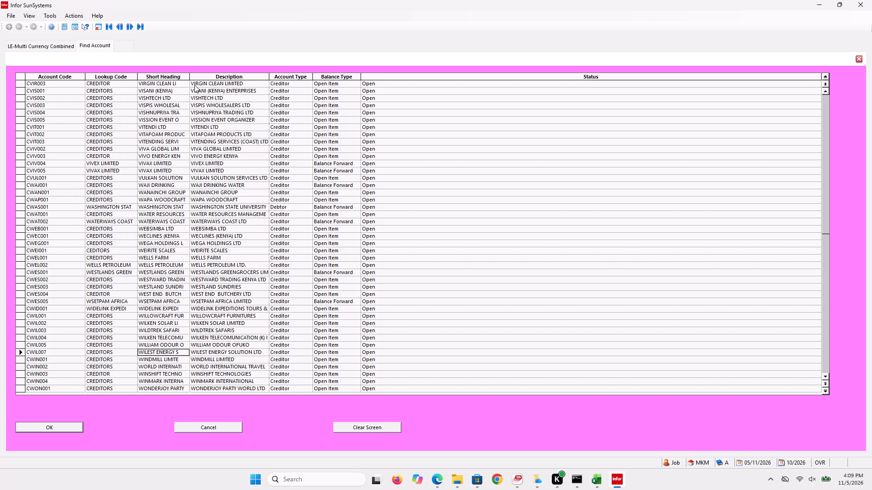
key("Down")
key("Down")
key("Down")
key("Down")
key("Down")
key("Down")
key("Down")
key("Down")
key("Down")
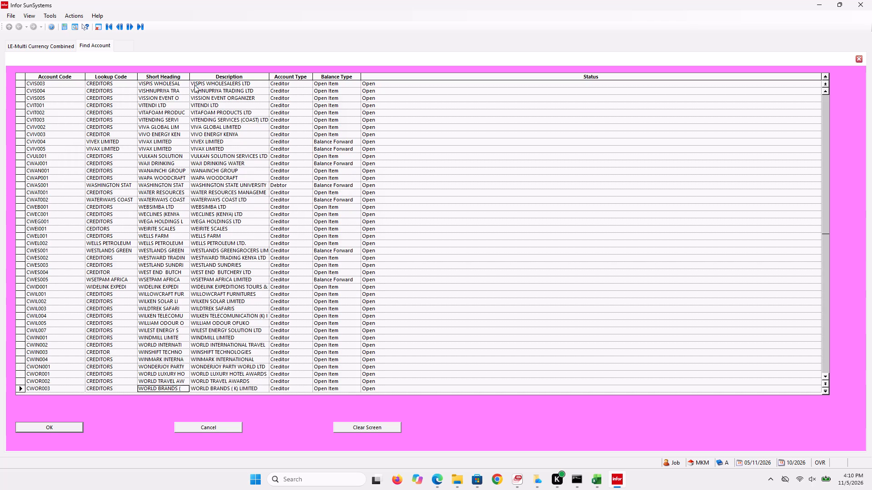
key("Down")
key("Down")
key("Down")
key("Down")
key("Down")
key("Down")
key("Down")
key("Down")
key("Down")
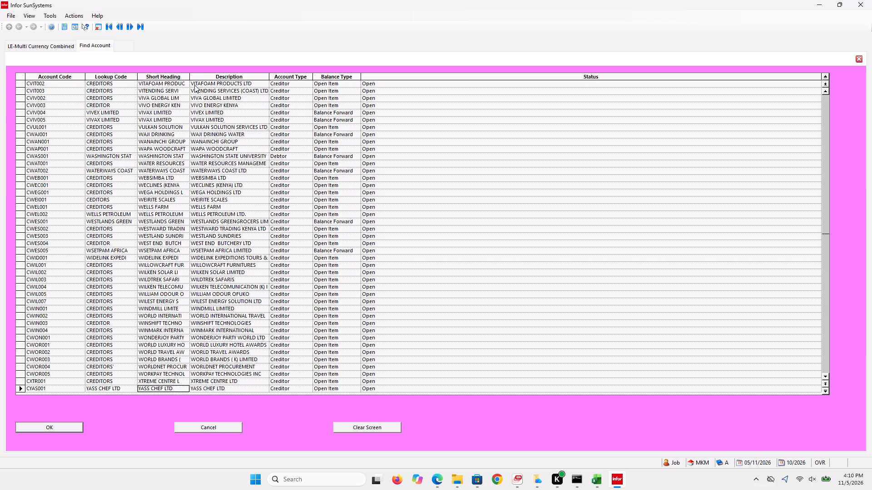
key("Down")
key("Down")
key("Down")
key("Down")
key("Down")
key("Down")
key("Down")
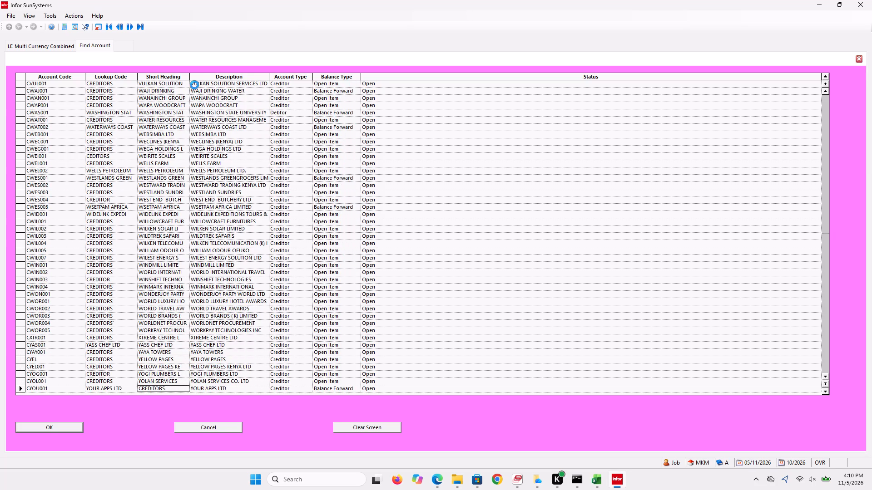
key("Down")
key("Down")
key("Down")
key("Down")
key("Down")
key("Down")
key("Down")
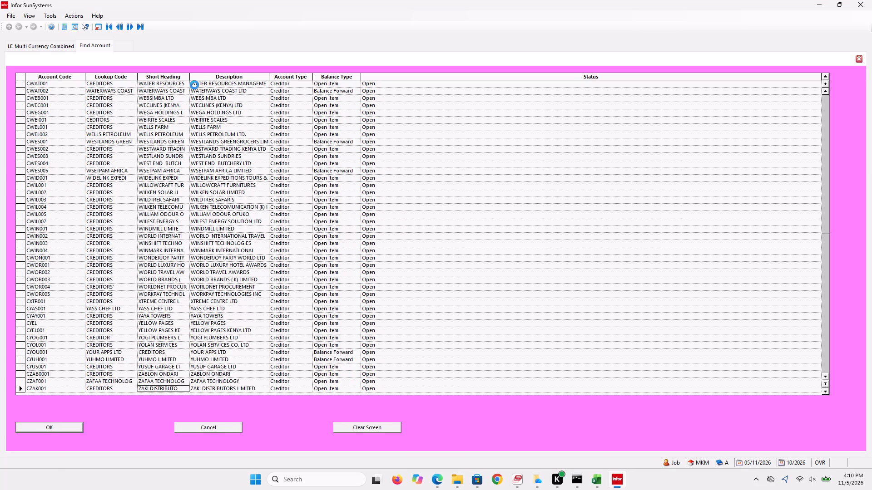
key("Down")
key("Down")
key("Down")
key("Down")
key("Down")
key("Down")
key("Down")
key("Down")
key("Down")
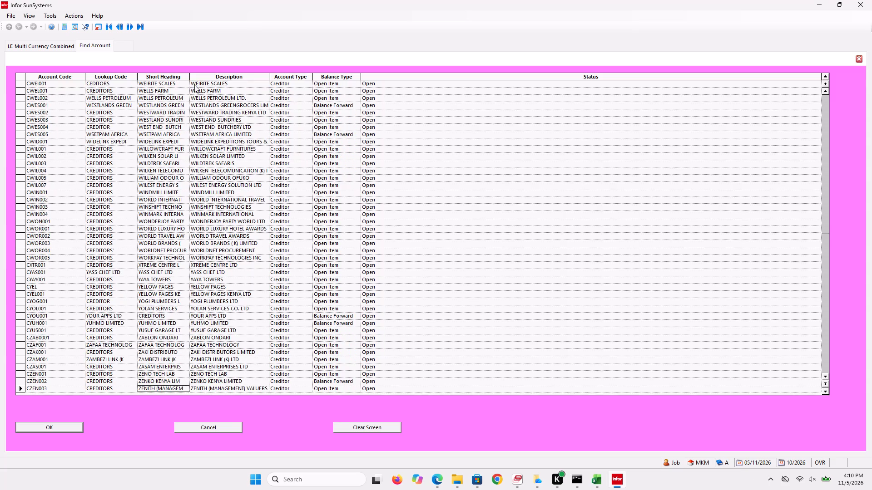
key("Down")
key("Down")
key("Down")
key("Down")
key("Down")
key("Down")
key("Down")
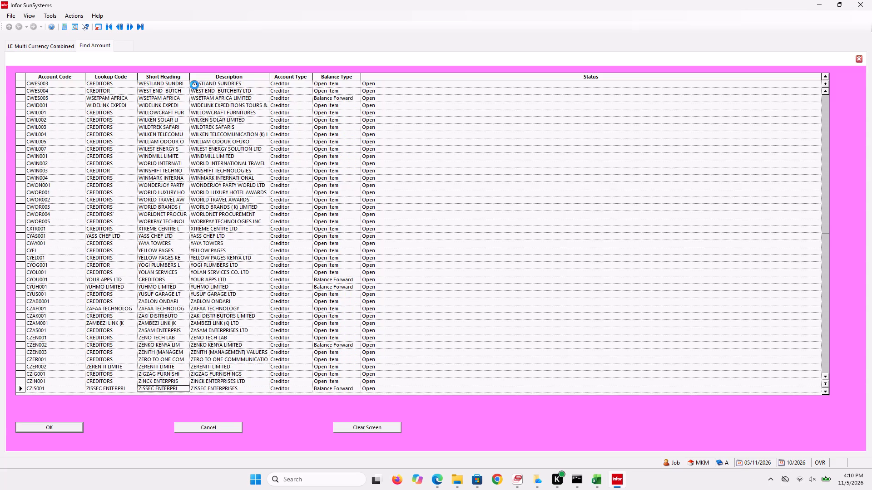
key("Down")
key("Down")
key("Down")
key("Down")
key("Down")
key("Down")
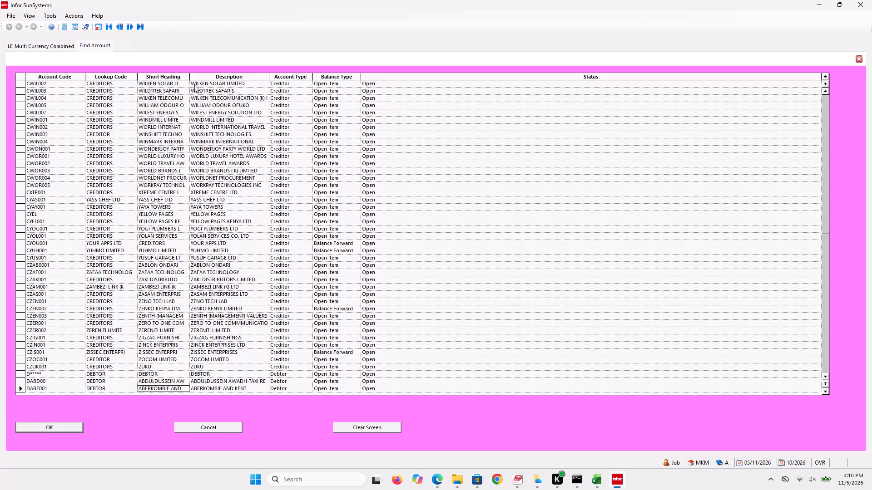
key("Down")
key("Down")
key("Down")
key("Down")
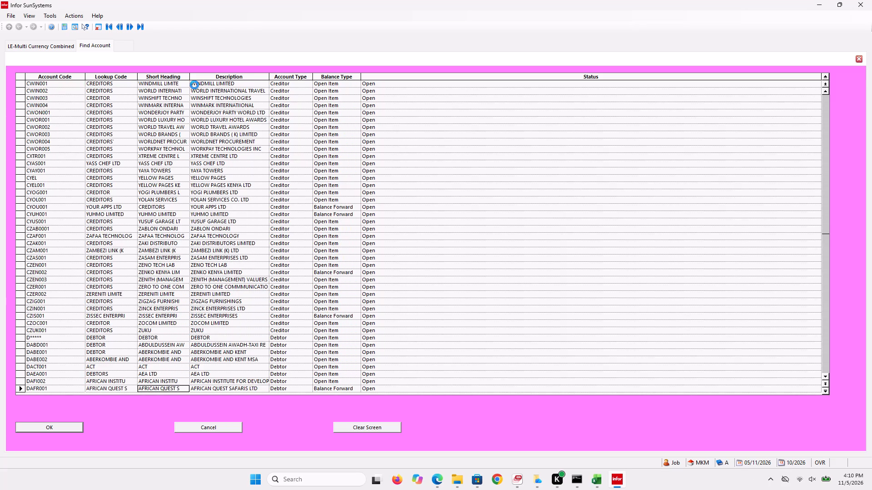
key("Down")
key("Down")
key("Down")
key("Down")
key("Down")
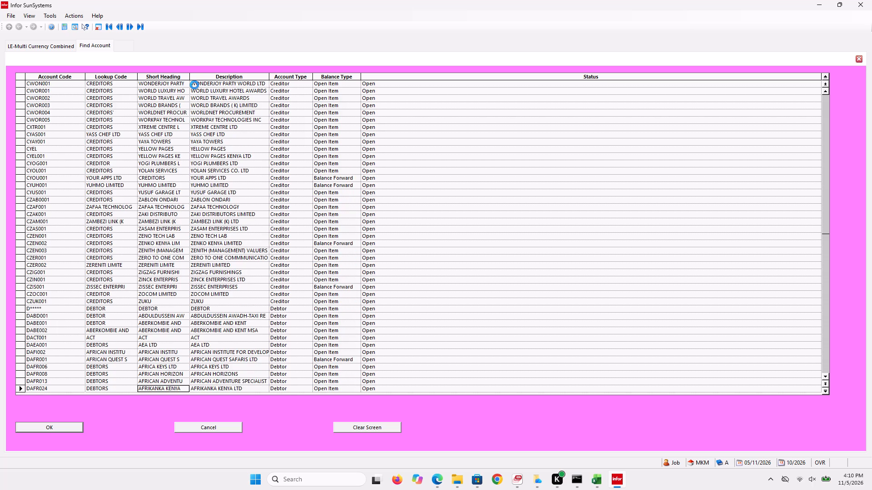
key("Down")
key("Down")
key("Down")
key("Down")
key("Down")
key("Down")
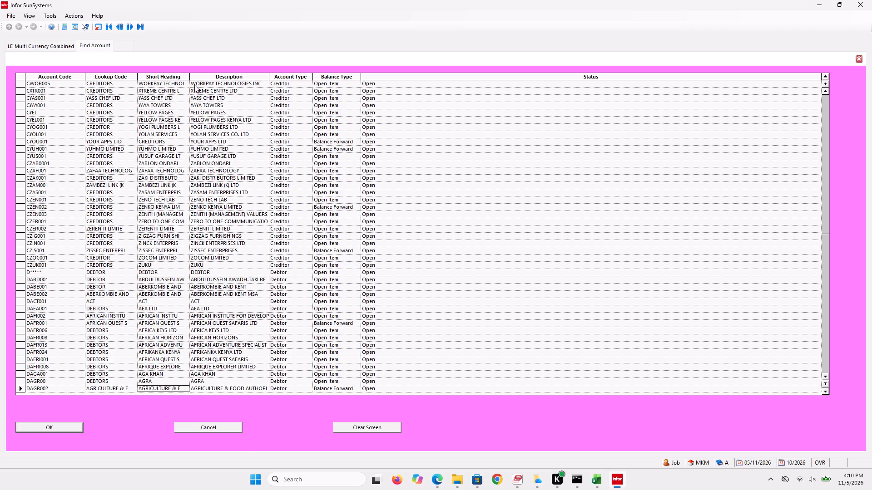
key("Down")
key("Down")
key("Down")
key("Down")
key("Up")
key("Up")
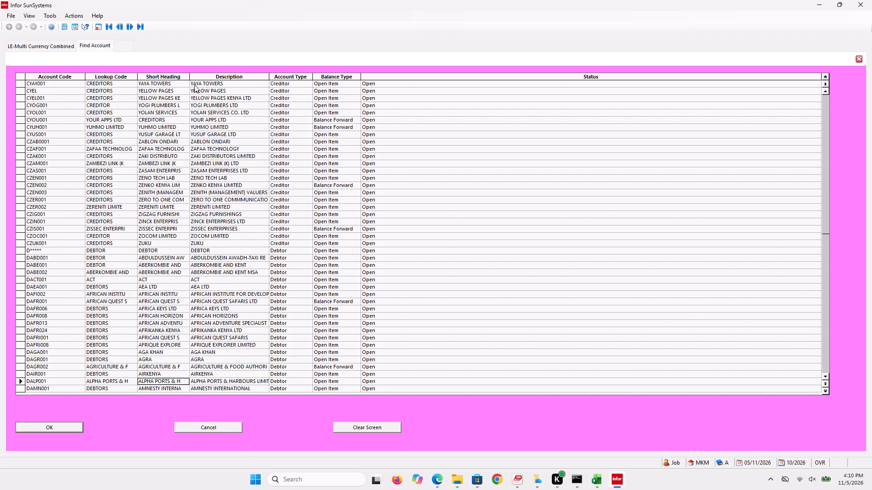
key("Up")
key("Up")
key("Up")
key("Up")
key("Up")
key("Up")
key("Up")
key("Up")
key("Up")
key("Up")
key("Up")
key("Down")
key("Down")
key("Down")
key("Down")
Look through the debtor accounts in the account lookup, from DAGR001 (AGRA) on to DGIZ001 (GIZ).
key("Down")
key("Down")
key("Down")
key("Down")
key("Down")
key("Down")
key("Down")
key("Down")
key("Down")
key("Down")
key("Down")
key("Down")
key("Down")
key("Down")
key("Down")
key("Down")
key("Down")
key("Down")
key("Down")
key("Down")
key("Down")
key("Down")
key("Down")
key("Down")
key("Down")
key("Down")
key("Down")
key("Down")
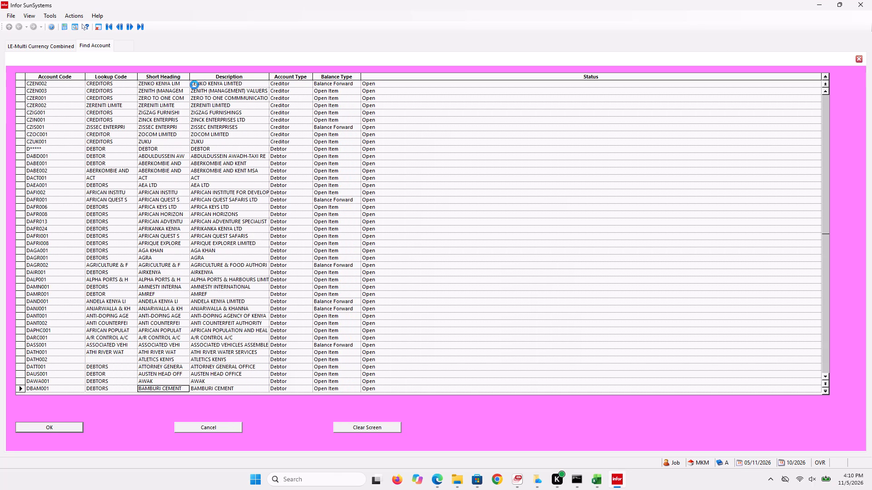
key("Down")
key("Down")
key("Down")
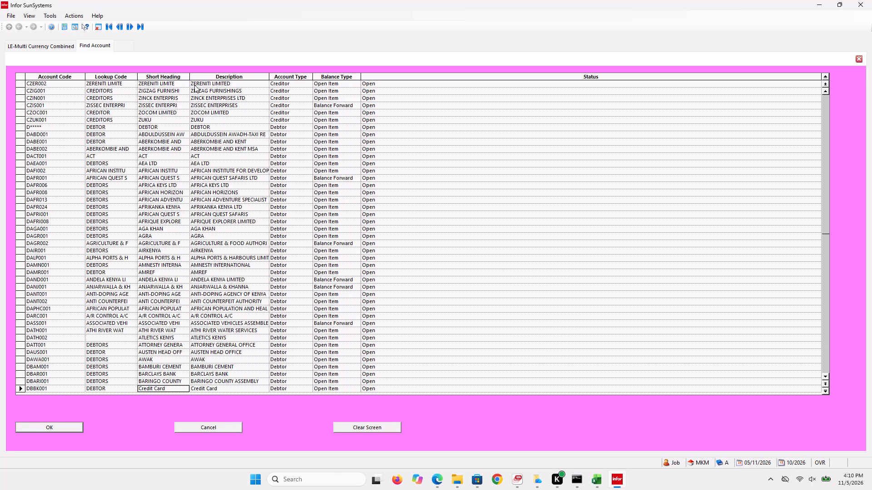
key("Down")
key("Down")
key("Down")
key("Down")
key("Down")
key("Down")
key("Down")
key("Down")
key("Down")
key("Down")
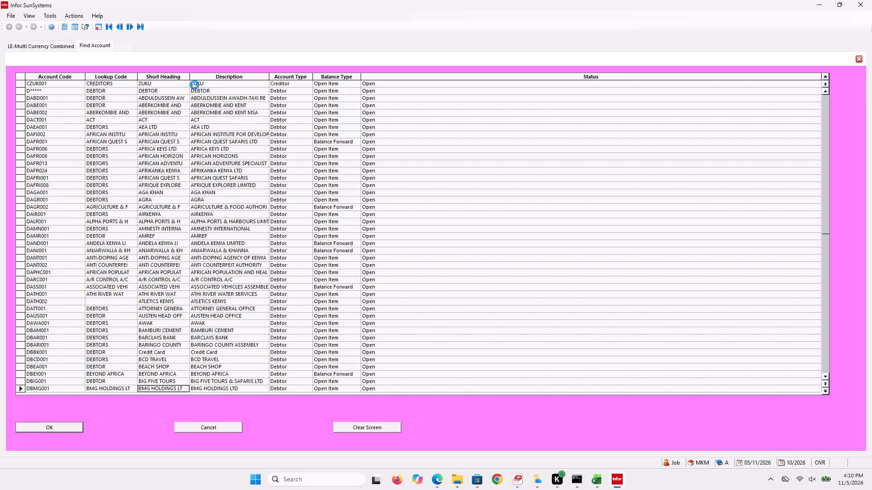
key("Down")
key("Down")
key("Down")
key("Down")
key("Down")
key("Down")
key("Down")
key("Down")
key("Down")
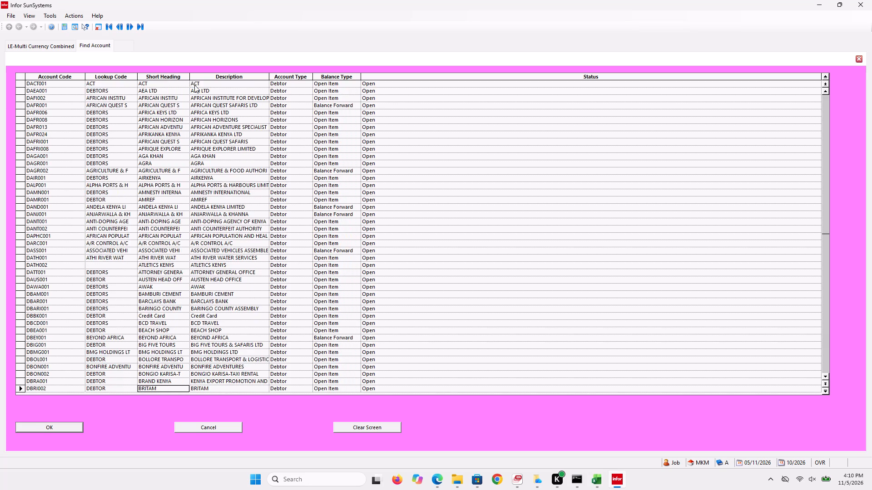
key("Down")
key("Down")
key("Down")
key("Down")
key("Down")
key("Down")
key("Down")
key("Down")
key("Down")
key("Down")
key("Down")
key("Down")
key("Down")
key("Down")
key("Down")
key("Down")
key("Down")
key("Down")
key("Down")
key("Down")
key("Down")
key("Down")
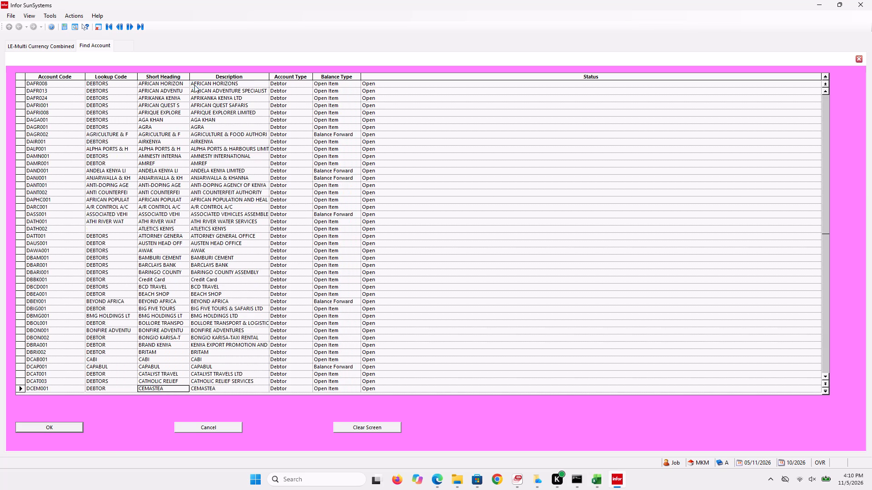
key("Down")
key("Down")
key("Down")
key("Down")
key("Down")
key("Down")
key("Down")
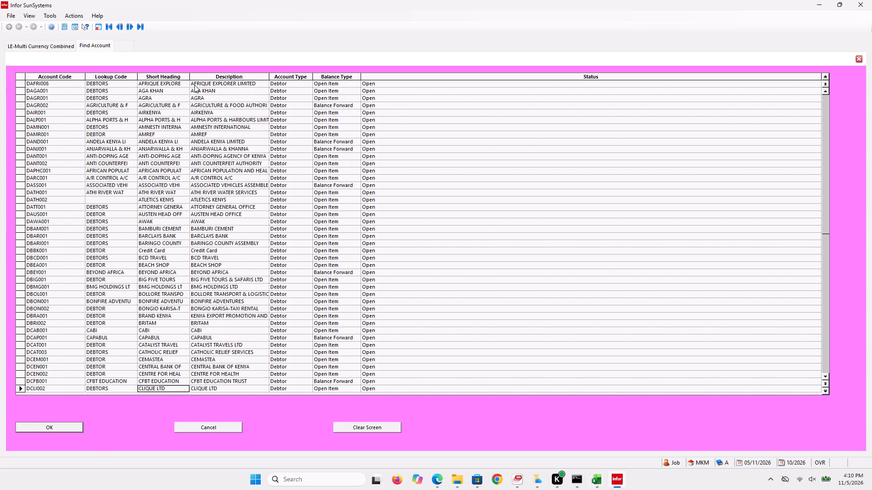
key("Down")
key("Down")
key("Down")
key("Down")
key("Down")
key("Down")
key("Down")
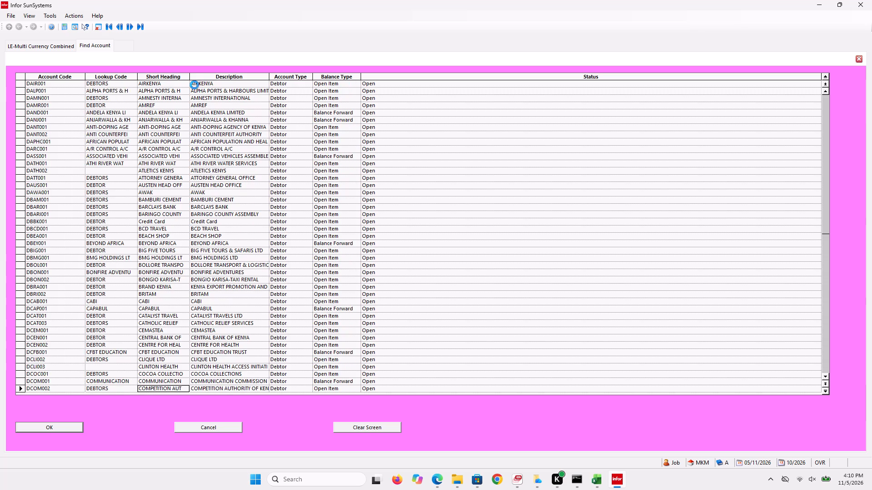
key("Down")
key("Down")
key("Down")
key("Down")
key("Down")
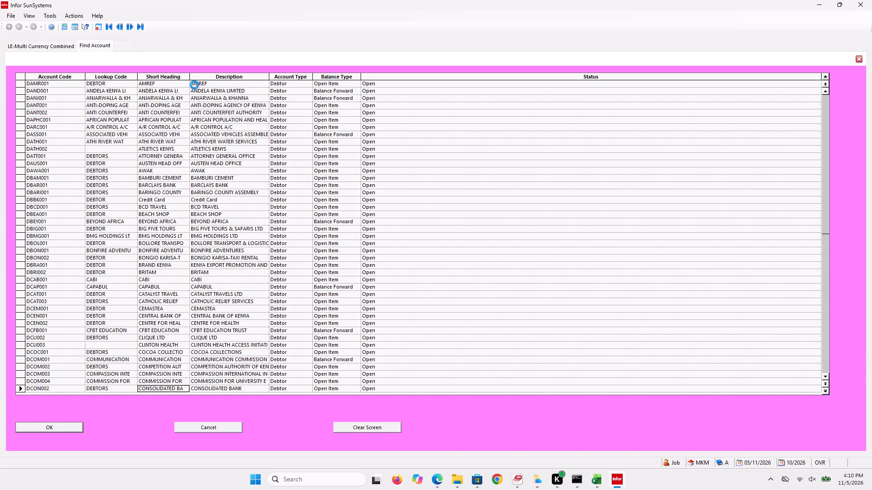
key("Down")
key("Down")
key("Down")
key("Down")
key("Down")
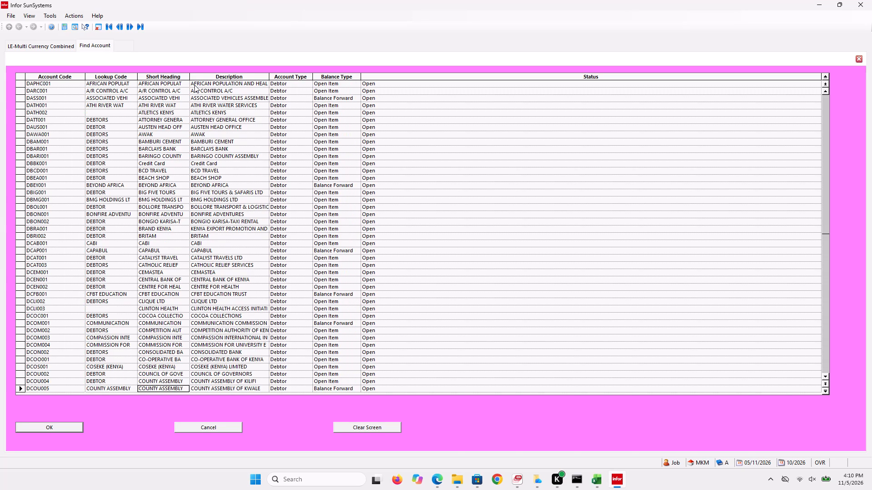
key("Down")
key("Down")
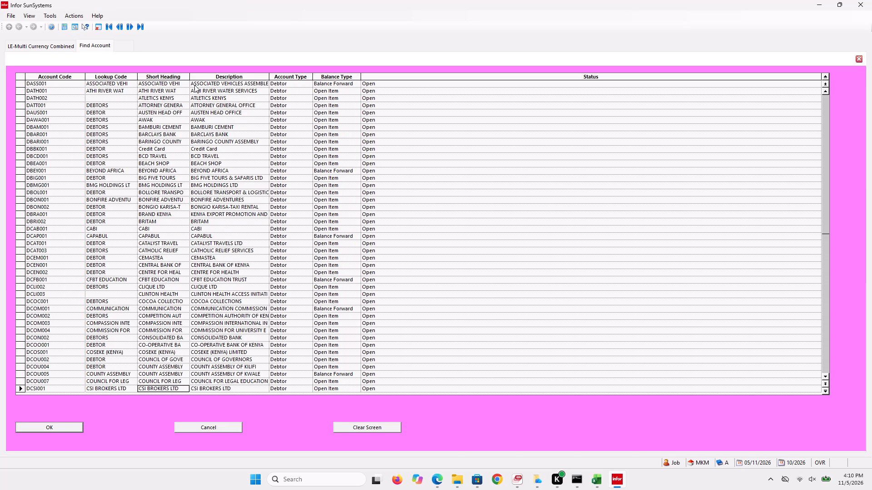
key("Down")
key("Down")
key("Down")
key("Down")
key("Down")
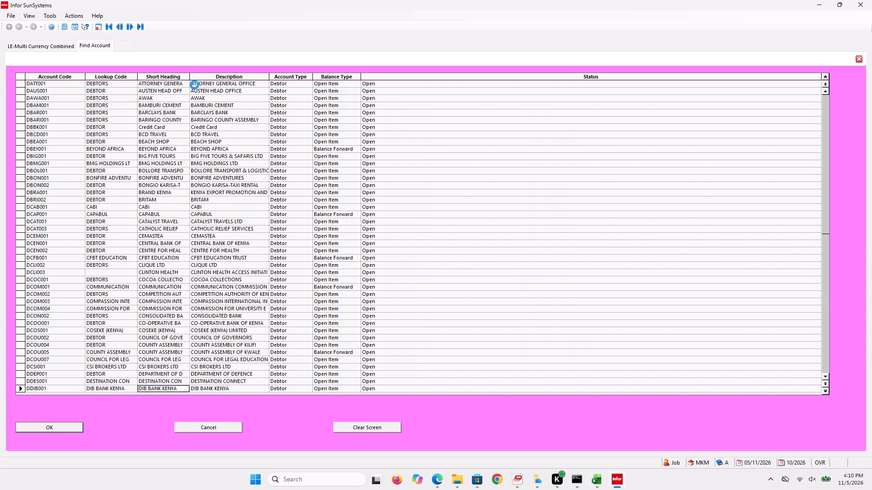
key("Down")
key("Down")
key("Down")
key("Down")
key("Down")
key("Down")
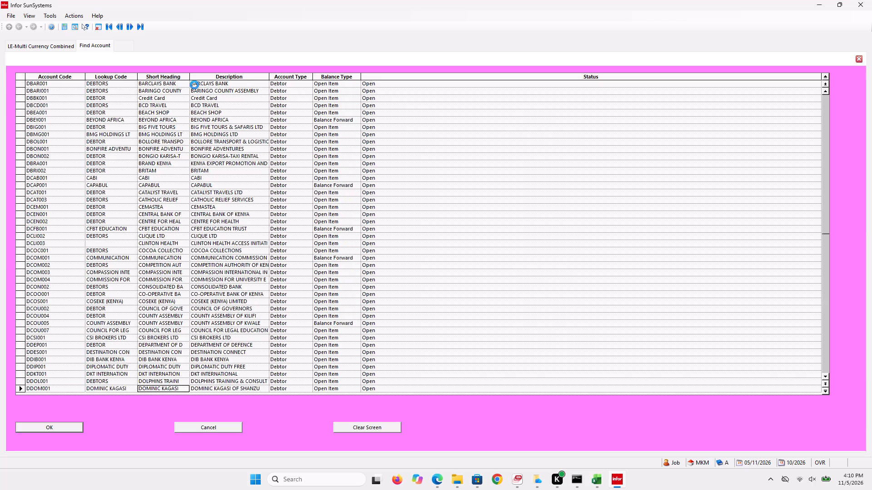
key("Down")
key("Down")
key("Down")
key("Down")
key("Down")
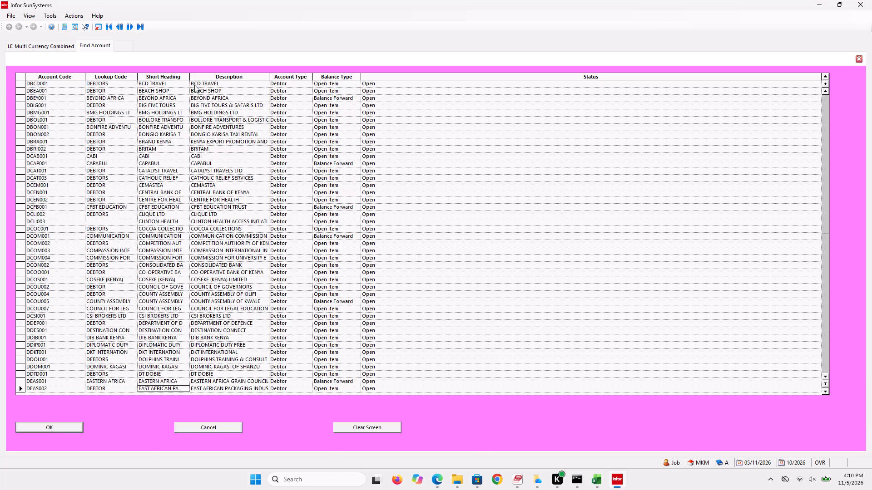
key("Down")
key("Down")
key("Down")
key("Down")
key("Down")
key("Down")
key("Down")
key("Down")
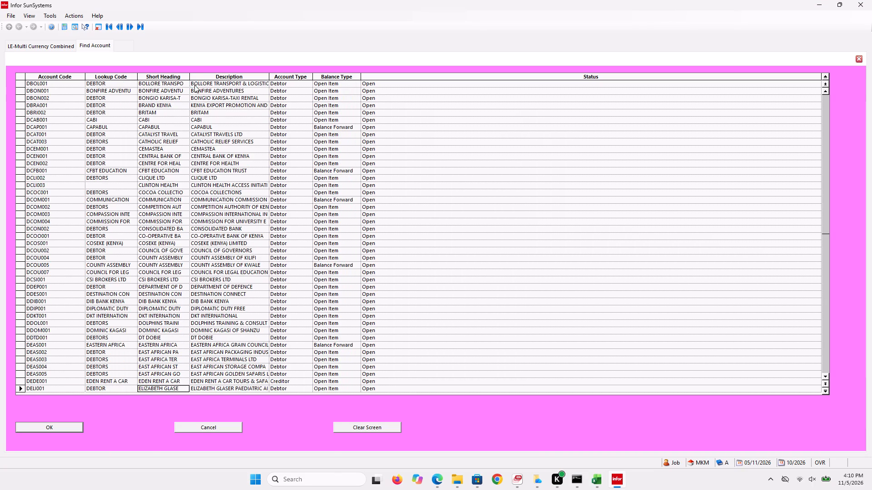
key("Down")
key("Down")
key("Down")
key("Down")
key("Down")
key("Down")
key("Down")
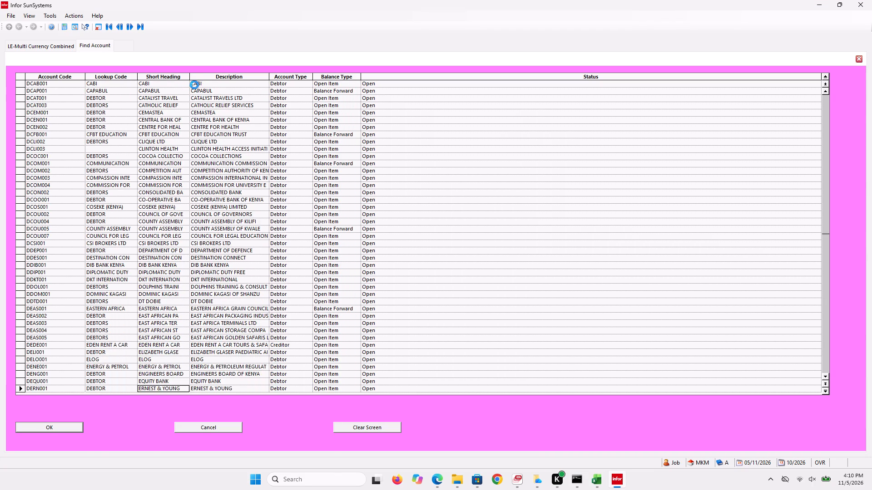
key("Down")
key("Down")
key("Down")
key("Down")
key("Down")
key("Down")
key("Down")
key("Down")
key("Down")
key("Down")
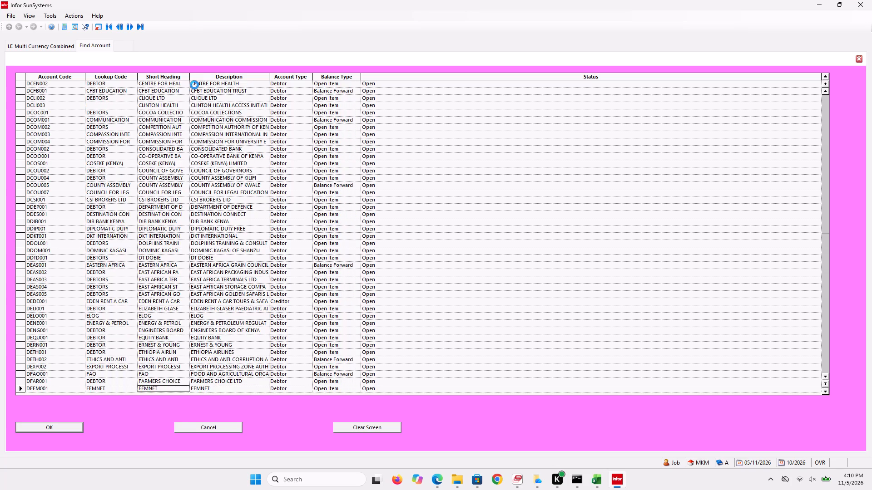
key("Down")
key("Down")
key("Down")
key("Down")
key("Down")
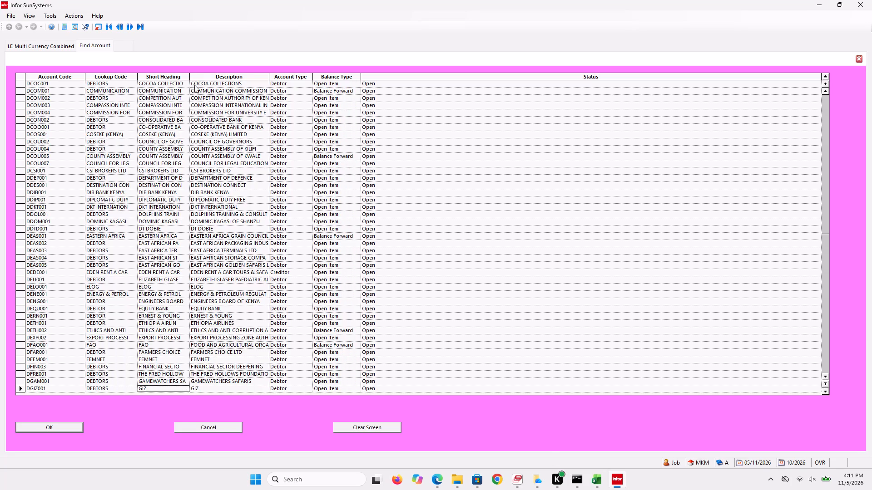
Look through the debtors after DGIZ001 and the final accounts in the account lookup, then close it without picking an account.
key("Down")
key("Down")
key("Down")
key("Down")
key("Down")
key("Down")
key("Down")
key("Down")
key("Down")
key("Down")
key("Down")
key("Down")
key("Down")
key("Down")
key("Down")
key("Down")
key("Down")
key("Down")
key("Down")
key("Down")
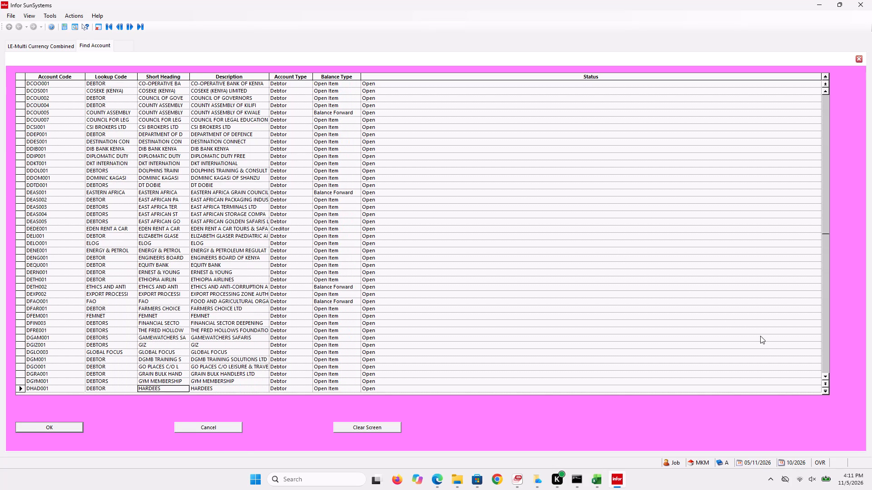
triple_click(822, 375)
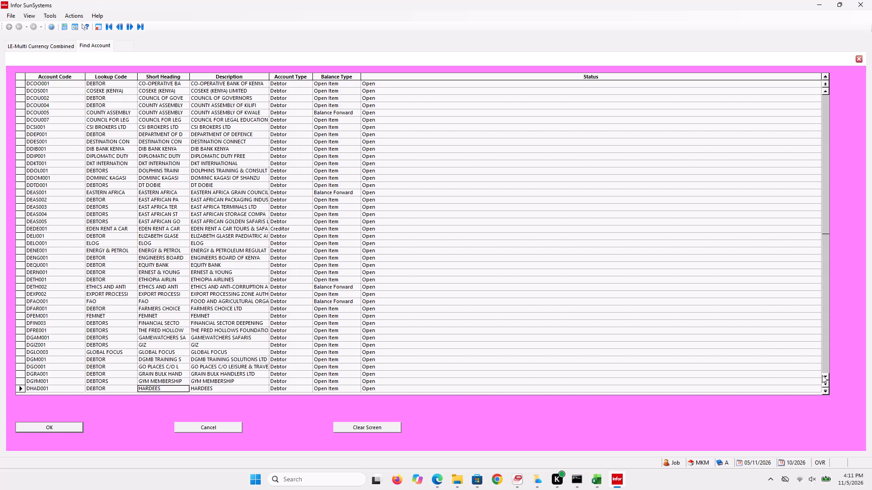
left_click(822, 375)
left_click_drag(822, 375, 823, 346)
left_click(823, 346)
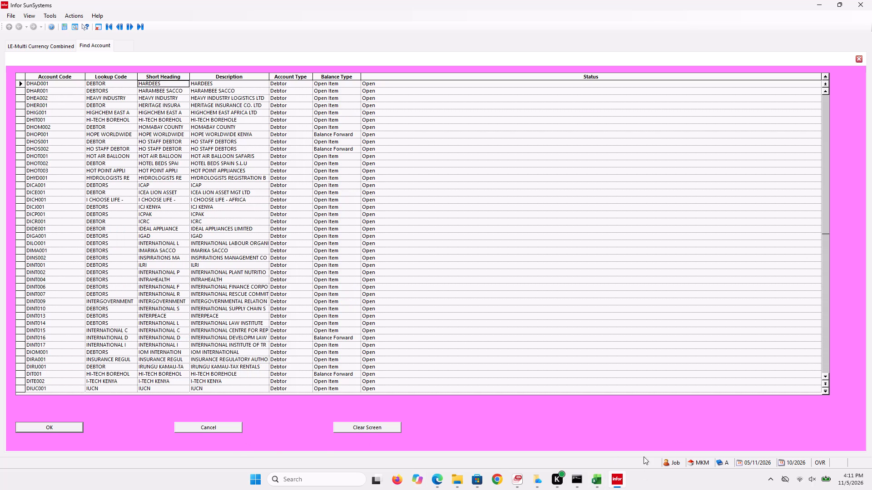
triple_click(826, 390)
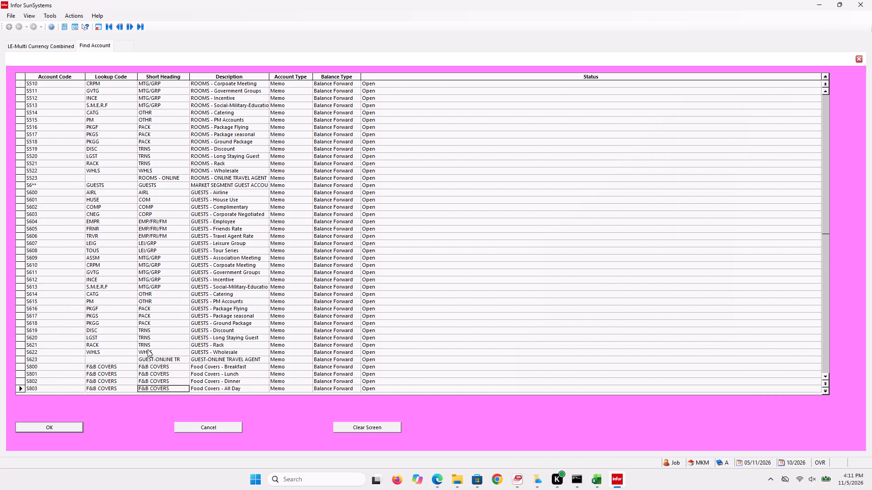
left_click(231, 422)
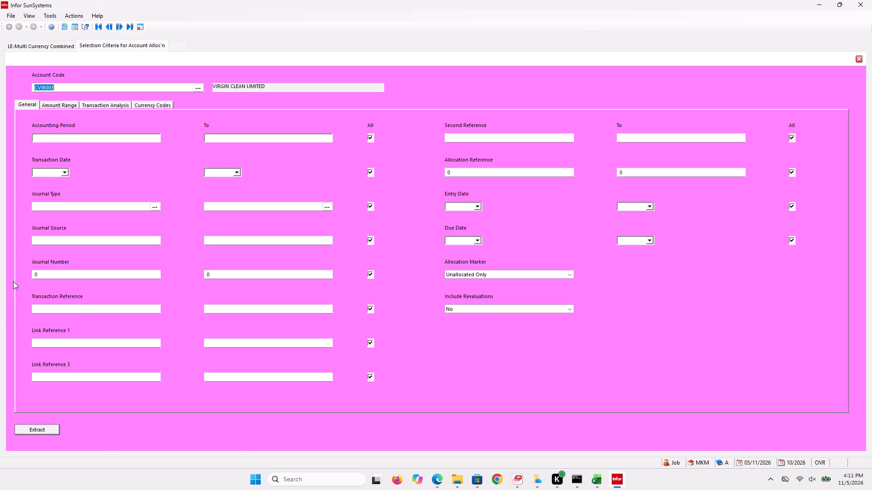
Examine the Amount Range criteria with its currency identifier options, and the Currency Codes criteria of the CVIR003 allocation selection.
left_click(56, 109)
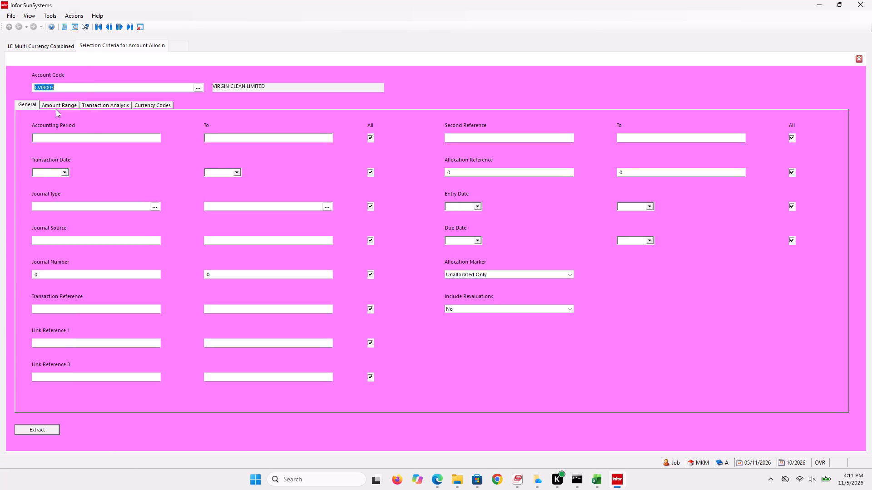
left_click(60, 108)
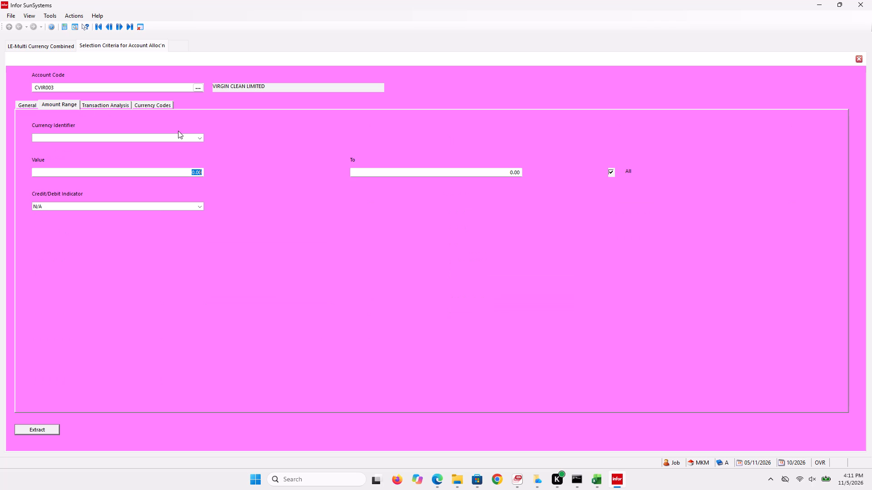
left_click(199, 142)
left_click(201, 136)
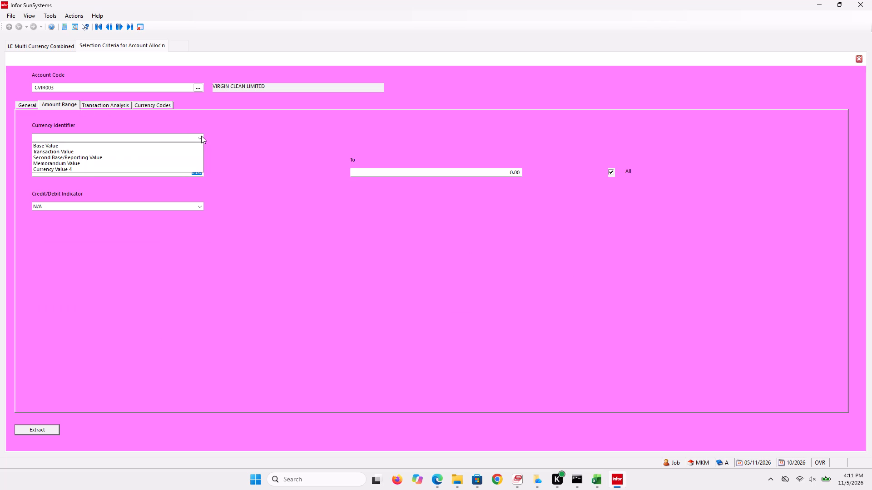
left_click(170, 119)
left_click(157, 99)
left_click(157, 102)
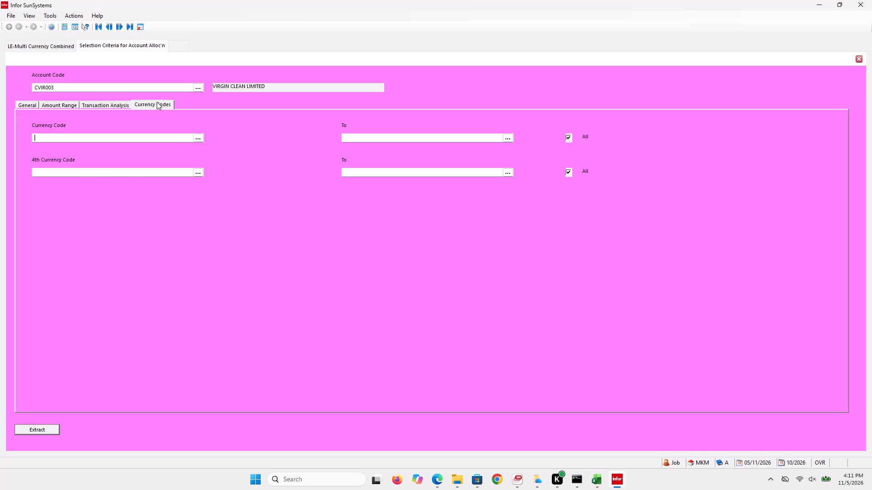
Check the property codes available in the Transaction Analysis criteria without choosing one.
left_click(111, 103)
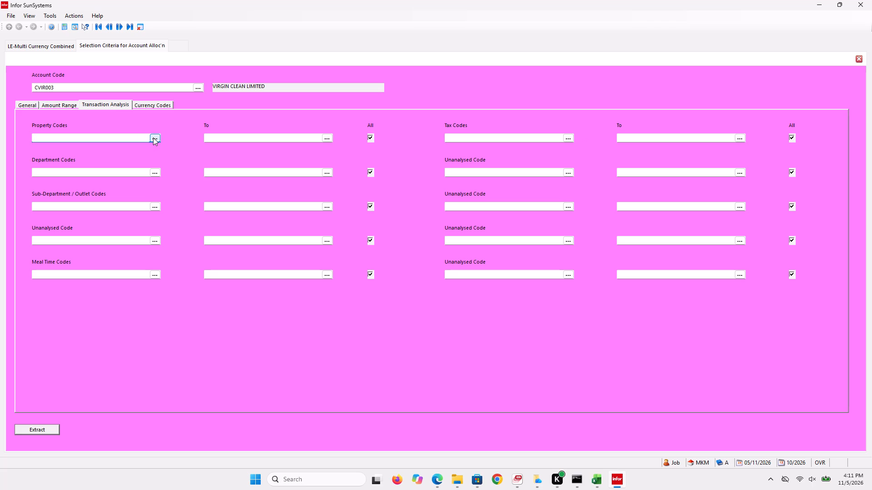
left_click(153, 137)
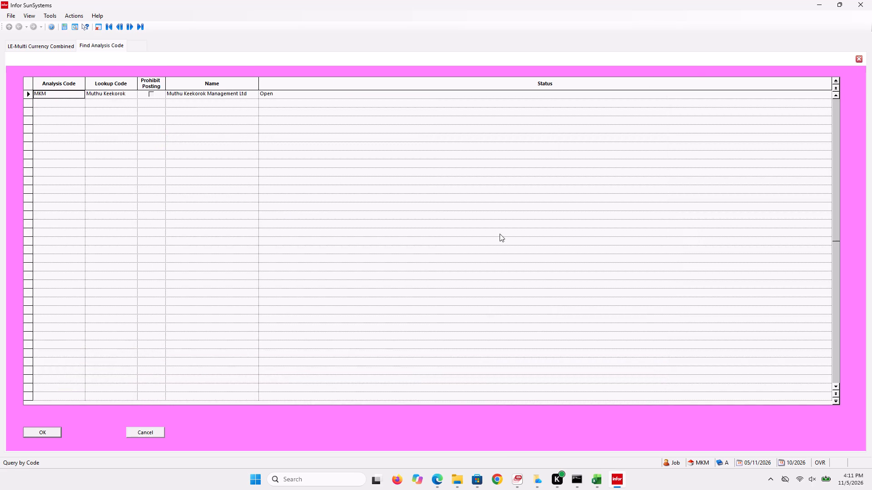
left_click(149, 428)
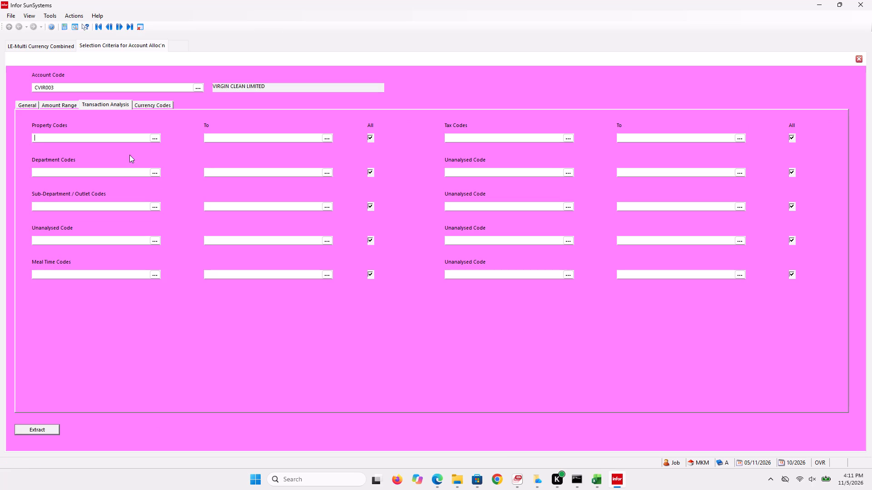
Look through the department analysis codes from D001 to D990 and close the lookup without choosing one.
left_click(158, 168)
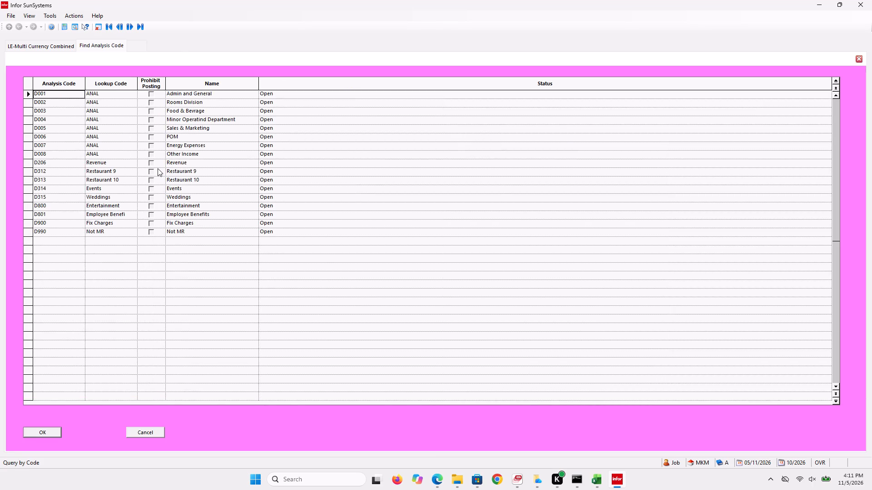
key("Down")
key("Down")
key("Down")
key("Down")
key("Down")
key("Down")
key("Down")
key("Down")
key("Down")
key("Down")
key("Down")
key("Down")
key("Down")
key("Down")
key("Down")
key("Down")
key("Down")
key("Down")
key("Down")
key("Down")
key("Down")
key("Down")
key("Down")
key("Down")
key("Down")
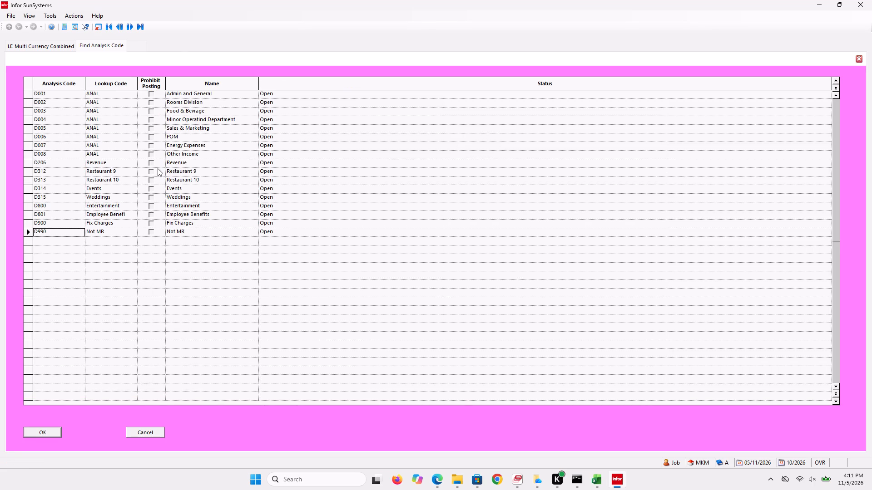
left_click(142, 431)
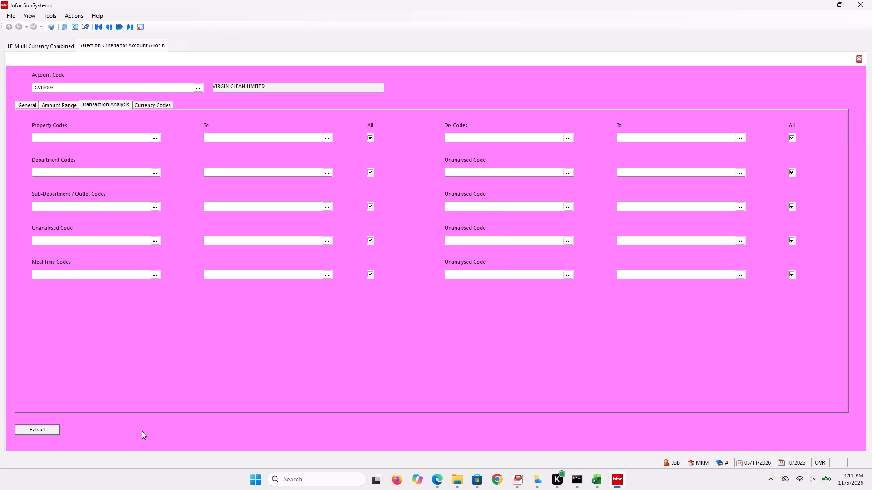
Look through the sub-department and outlet analysis codes from B001 to R001 and close the lookup without choosing one.
left_click(151, 201)
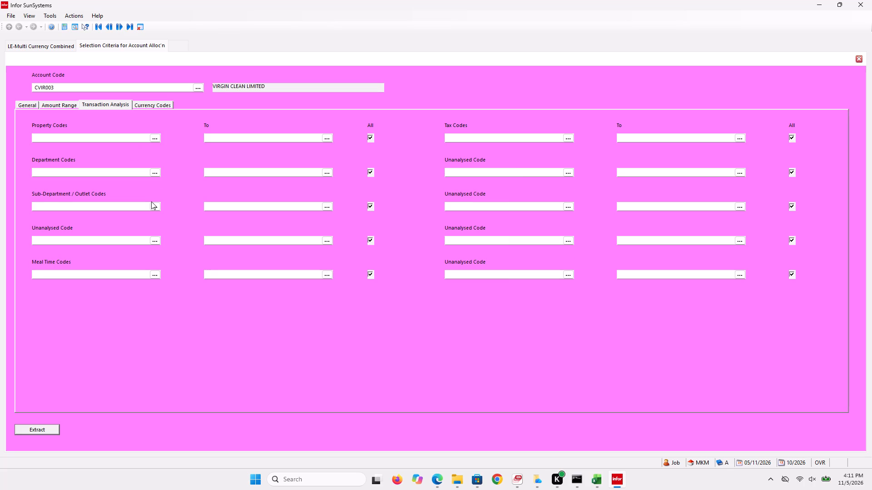
left_click(156, 206)
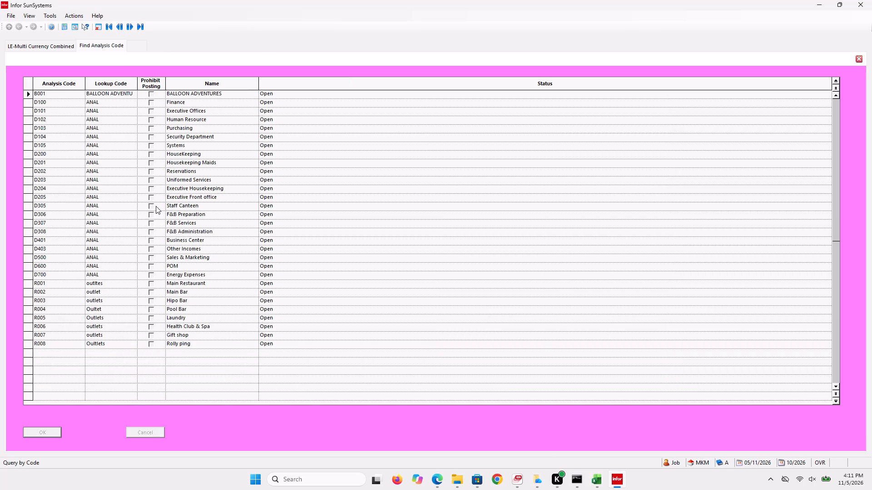
key("Down")
key("Down")
key("Down")
key("Down")
key("Down")
key("Down")
key("Down")
key("Down")
key("Down")
key("Down")
key("Down")
key("Down")
key("Down")
key("Down")
key("Down")
key("Down")
key("Down")
key("Down")
key("Down")
key("Down")
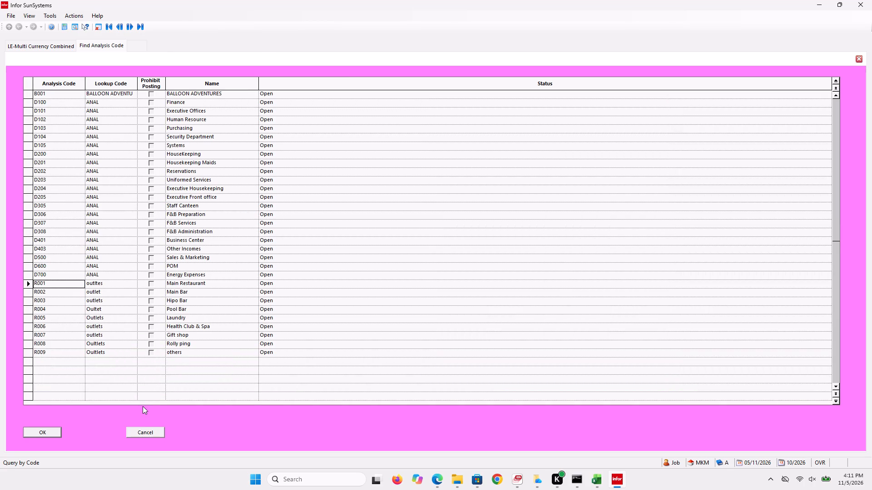
left_click(148, 436)
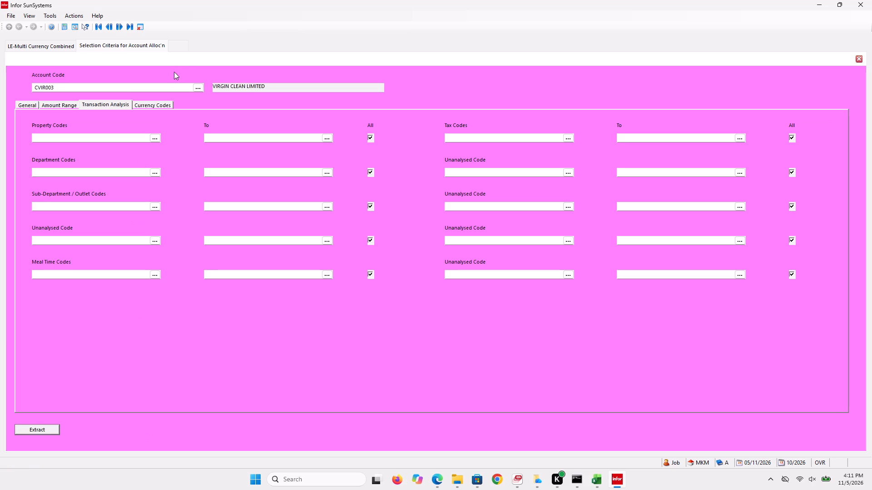
Clear account code CVIR003 from the allocation selection criteria and open the unfiltered account lookup.
left_click(203, 84)
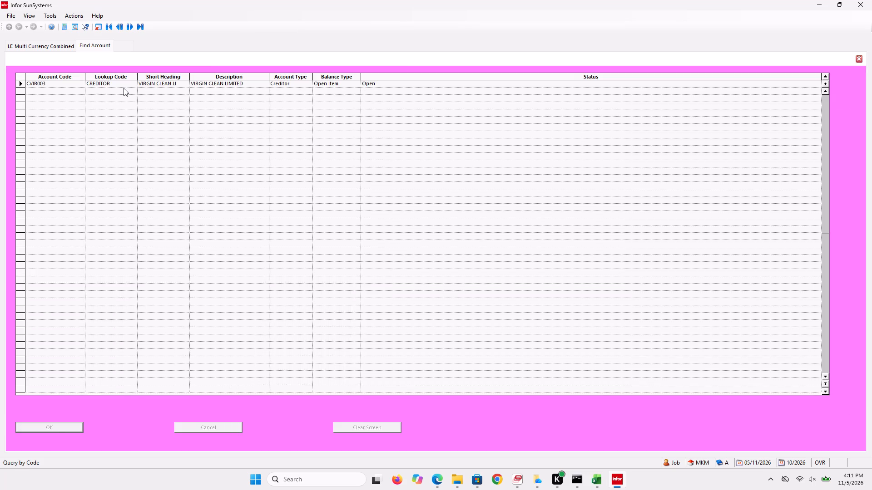
left_click(191, 425)
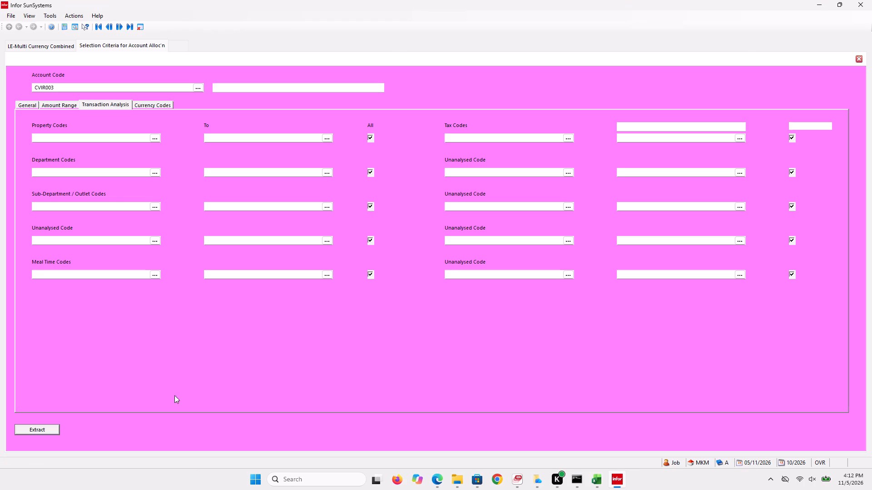
key("BackSpace")
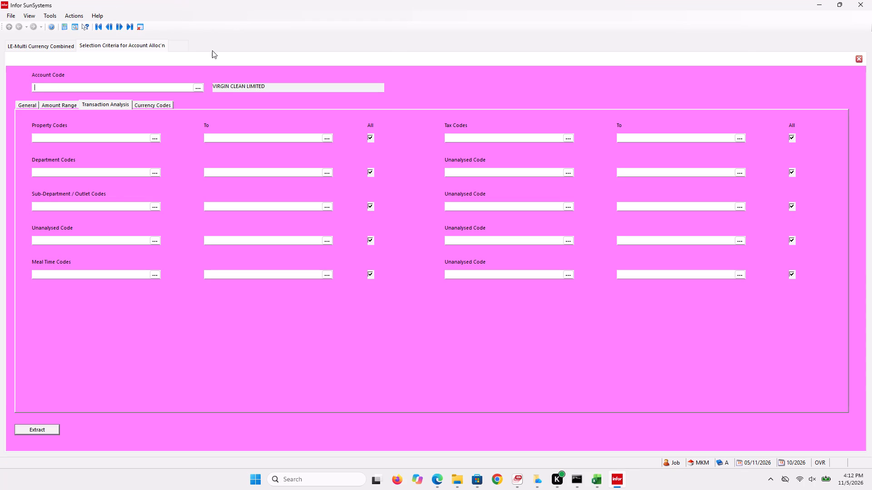
left_click(198, 89)
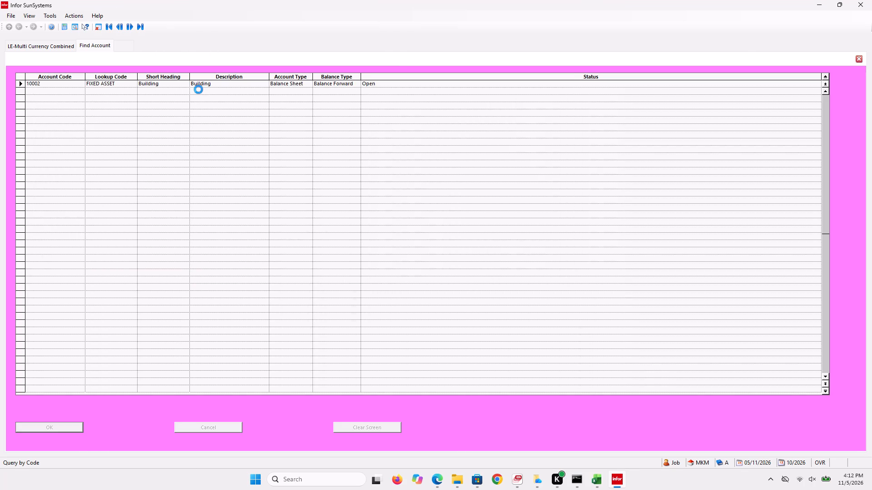
Look through the fixed asset accounts from 10002 to 10012 in the account lookup.
key("Down")
key("Down")
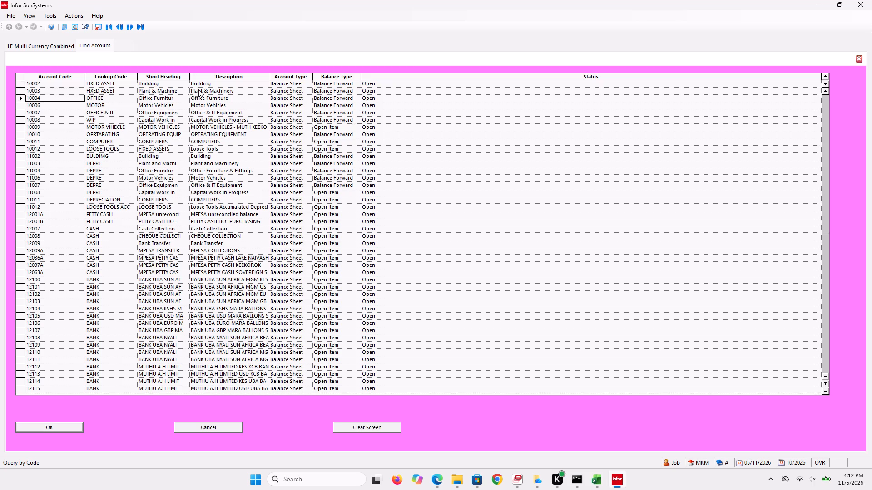
key("Down")
key("Down")
key("Down")
key("Down")
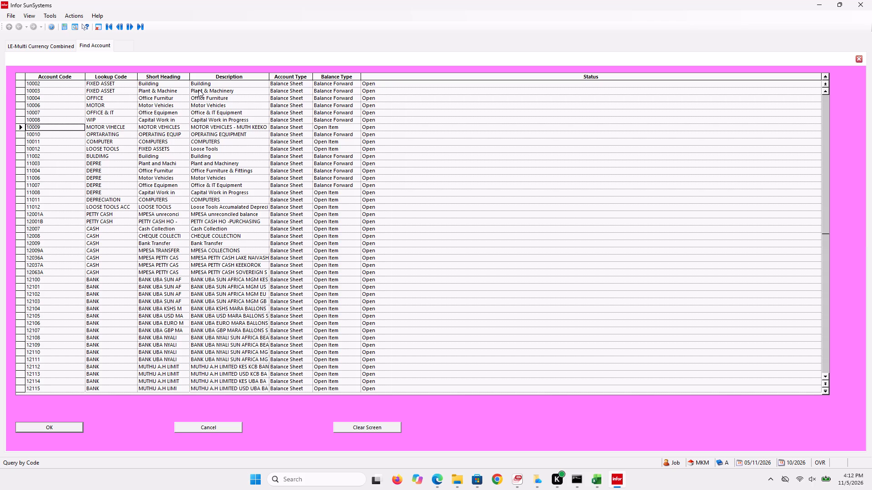
key("Down")
key("Down")
key("Down")
Look through the accumulated depreciation accounts from 11002 to 11012, including their lookup codes.
key("Down")
key("Down")
key("Down")
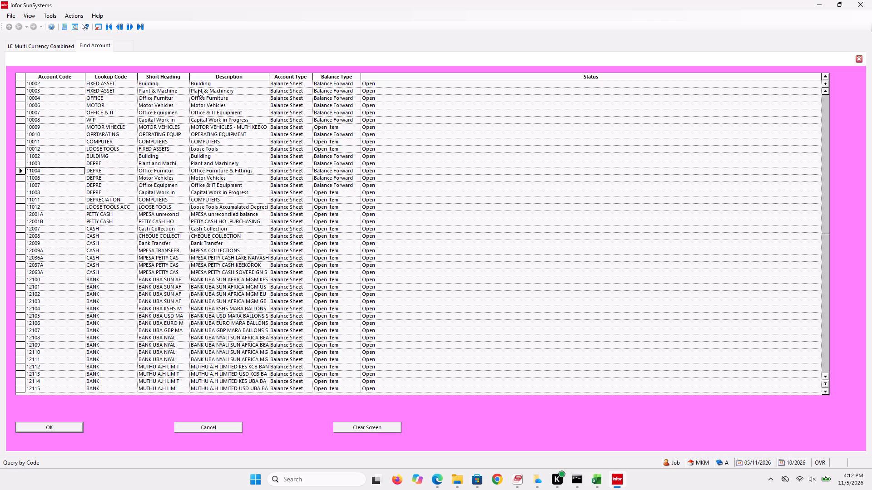
key("Down")
key("Right")
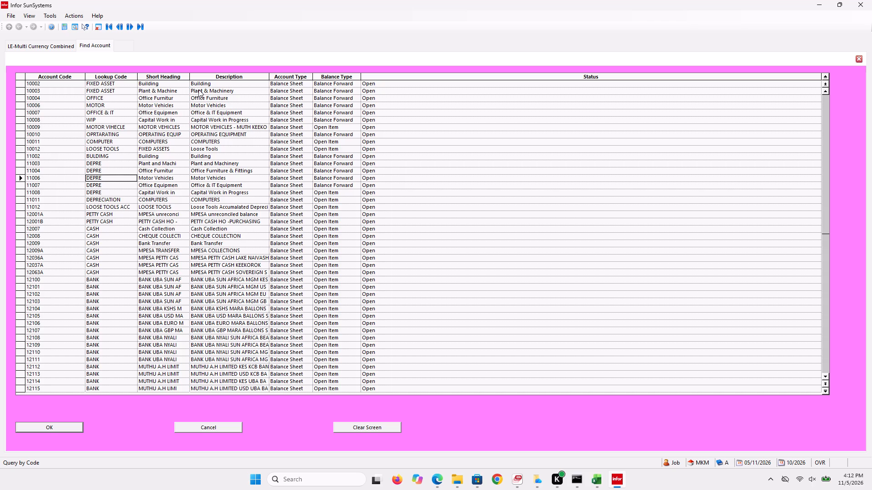
key("Down")
key("Down")
key("Down")
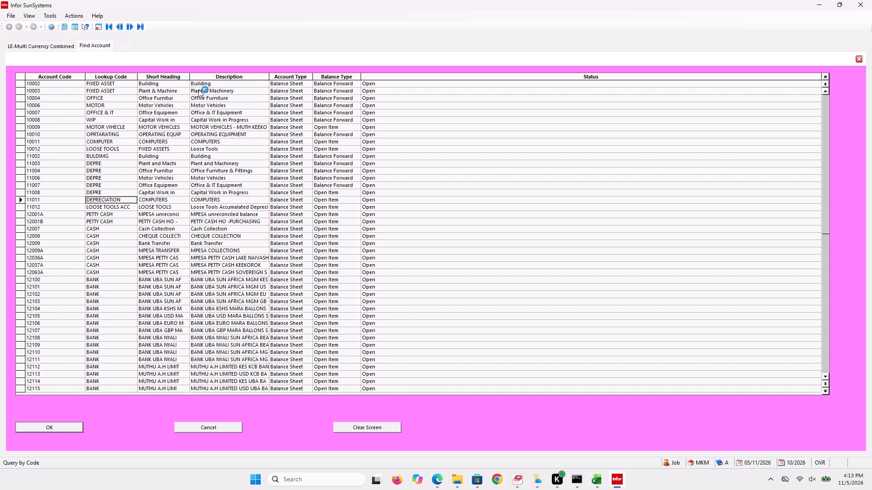
key("Down")
Look through the petty cash, cash collection and MPESA accounts from 12001A to 12063A.
key("Down")
key("Down")
key("Down")
key("Down")
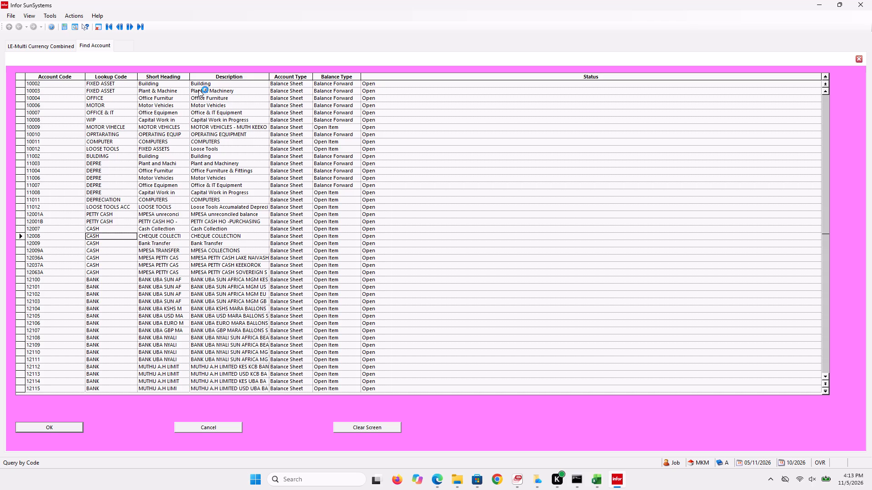
key("Down")
key("Down")
key("Down")
key("Down")
key("Down")
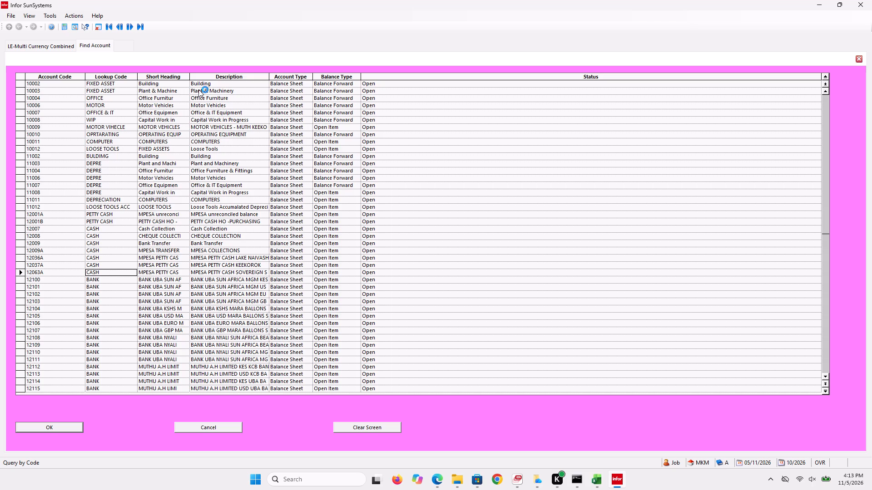
Look through the UBA and Muthu A.H Limited bank accounts from 12100 to 12117.
key("Down")
key("Down")
key("Down")
key("Down")
key("Down")
key("Down")
key("Down")
key("Down")
key("Down")
key("Down")
key("Down")
key("Down")
key("Down")
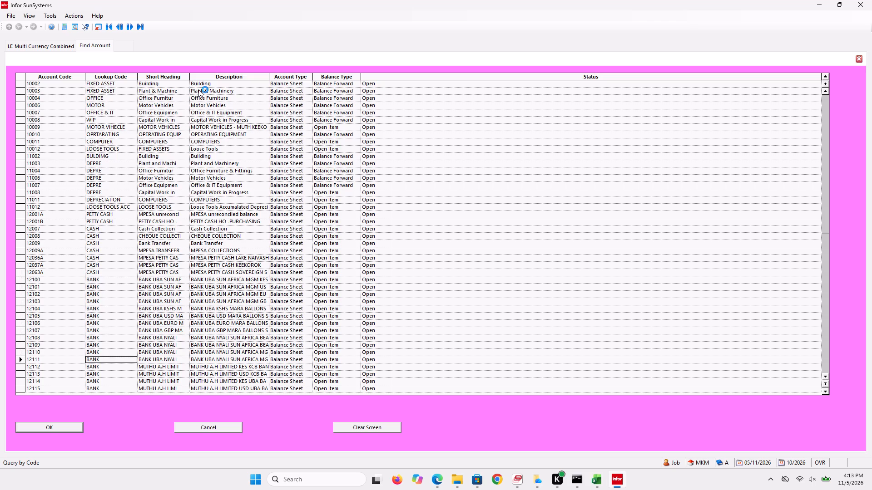
key("Down")
key("Down")
key("Down")
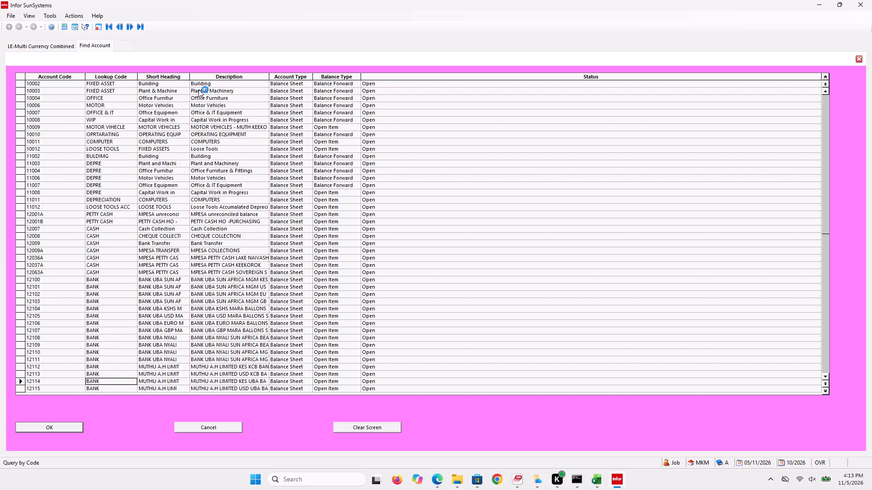
key("Down")
key("Down")
key("Down")
Look through the cash and bank accounts of the Muthu properties from 12118 to 12137.
key("Down")
key("Down")
key("Down")
key("Down")
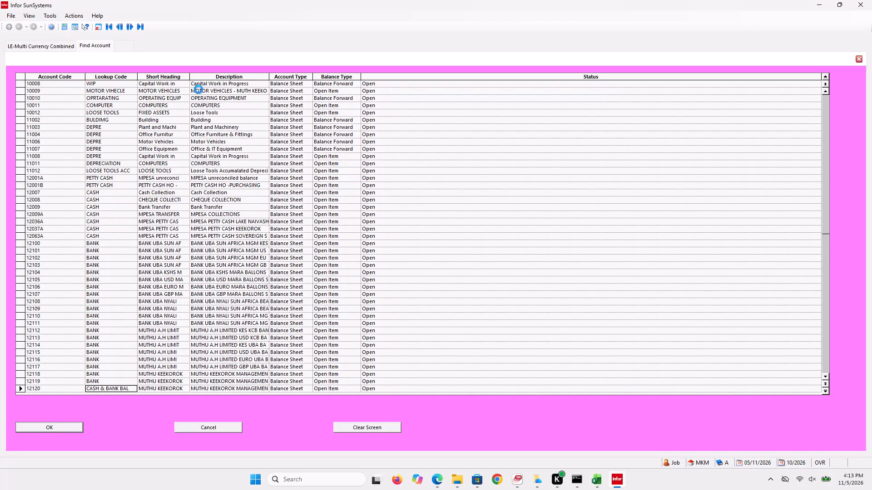
key("Down")
key("Down")
key("Down")
key("Down")
key("Down")
key("Down")
key("Down")
key("Down")
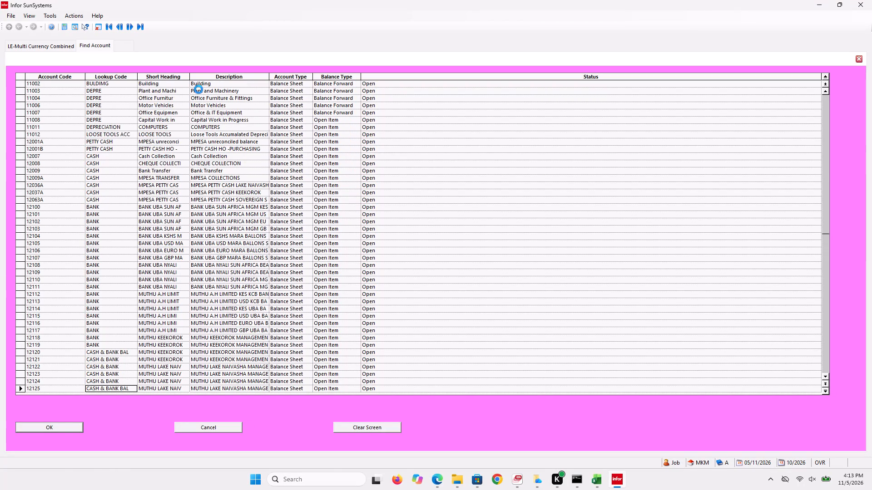
key("Down")
key("Down")
key("Down")
key("Down")
key("Down")
key("Down")
key("Down")
key("Down")
key("Down")
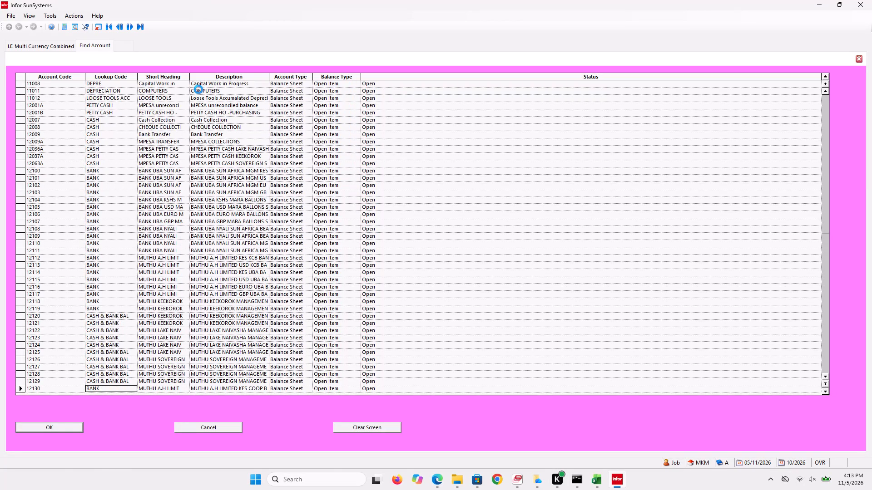
key("Down")
key("Down")
key("Down")
key("Down")
key("Down")
key("Down")
key("Down")
key("Down")
key("Down")
key("Down")
key("Down")
key("Down")
key("Down")
key("Down")
key("Down")
key("Down")
key("Down")
key("Down")
key("Down")
key("Down")
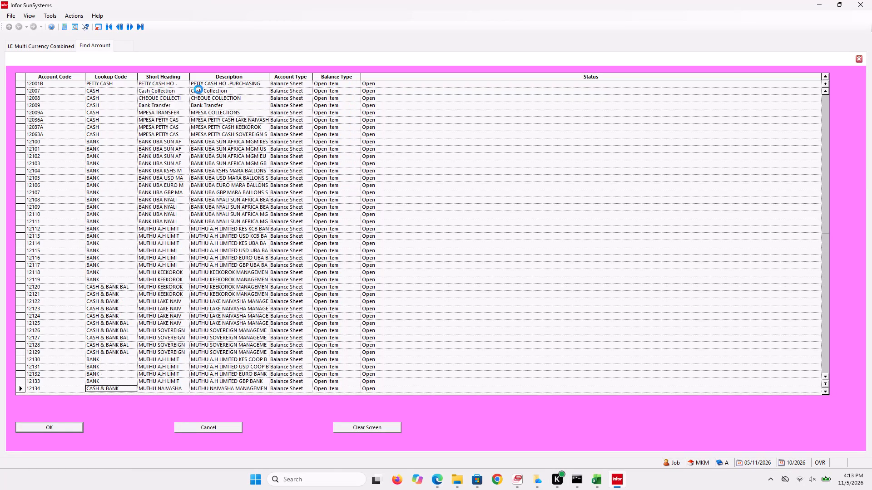
key("Down")
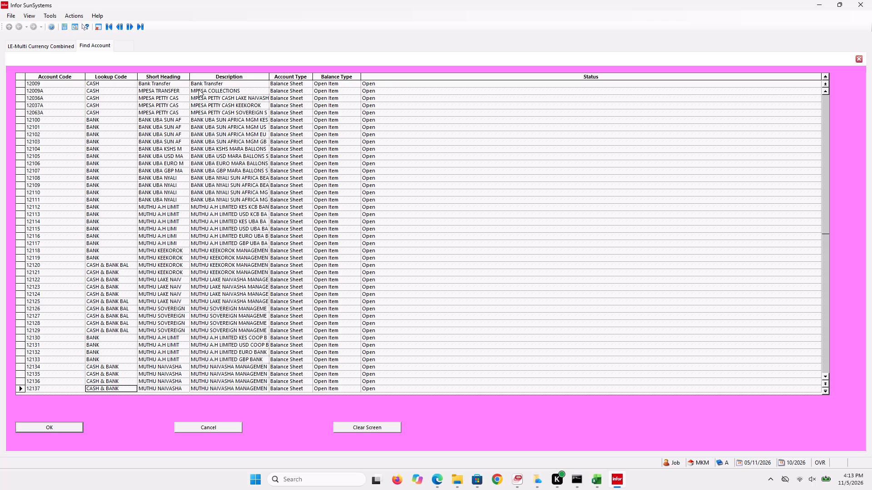
Look through the Muthu Keekorok and Muthu Sovereign bank accounts from 12138 to 12145.
key("Down")
key("Down")
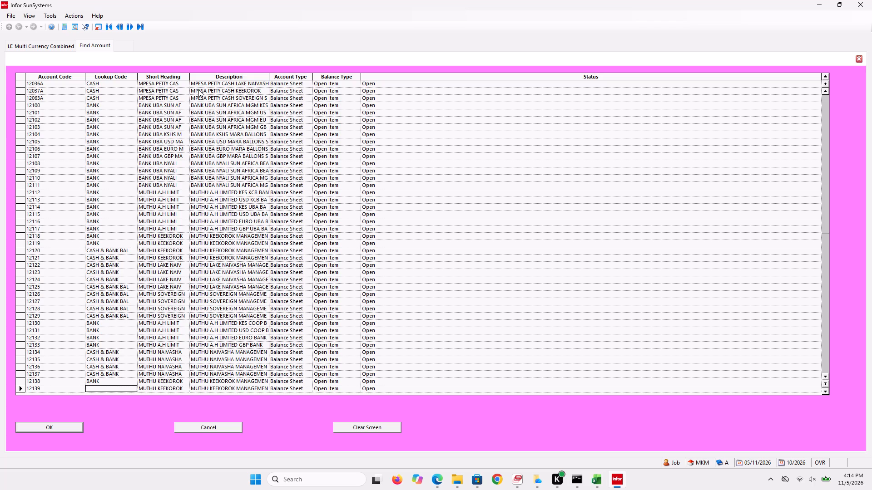
key("Down")
key("Down")
key("Down")
key("Down")
key("Down")
key("Down")
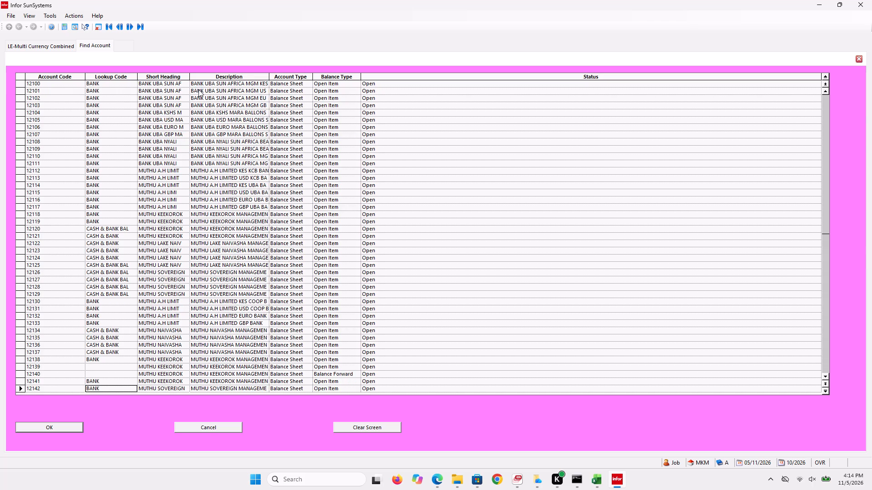
key("Down")
key("Down")
key("Down")
key("Down")
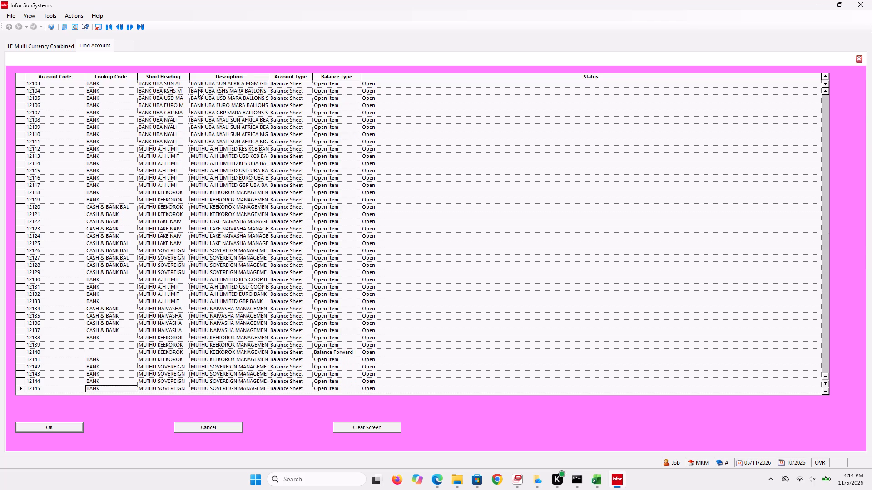
Look through the Muthu A.H Limited Prime, Muthu Holdings, Keekorok and Naivasha bank accounts from 12146 to 12155.
key("Down")
key("Down")
key("Down")
key("Down")
key("Down")
key("Down")
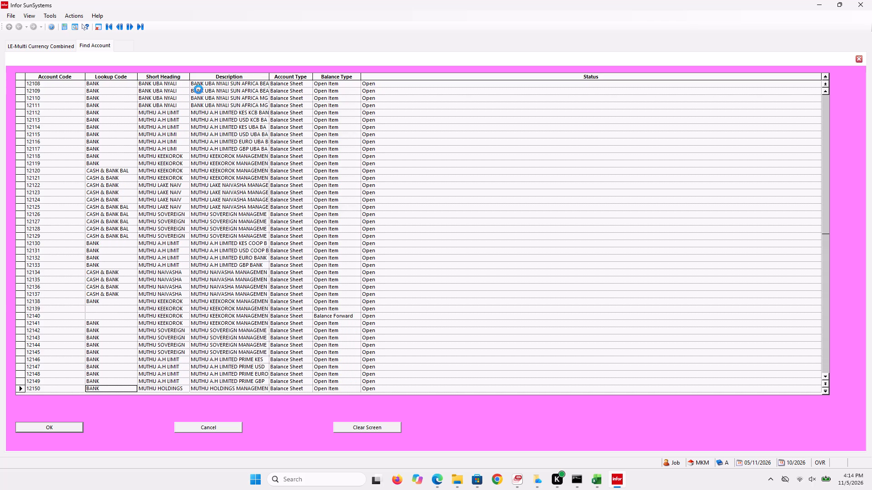
key("Down")
key("Down")
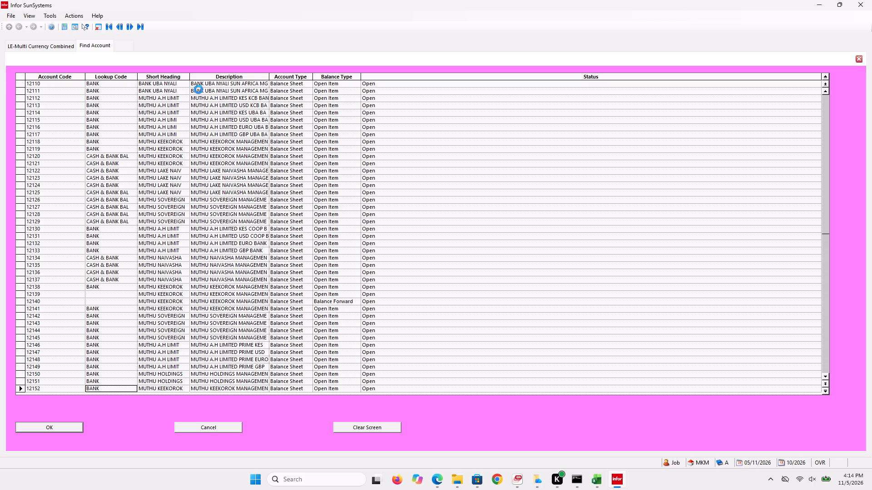
key("Down")
key("Down")
key("Down")
key("Down")
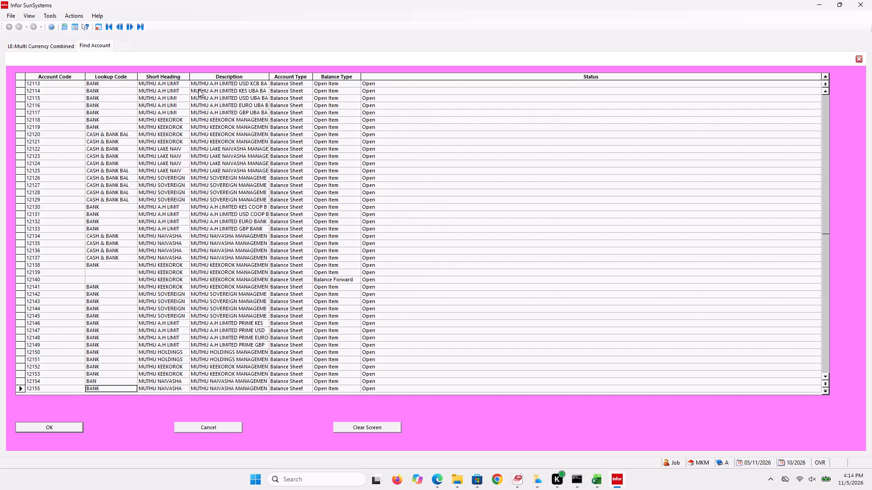
Look through the remaining bank accounts from 12156 to 12191, including the Muthu MGM Holdings, Sovereign Suites and Access Bank ones.
key("Down")
key("Down")
key("Down")
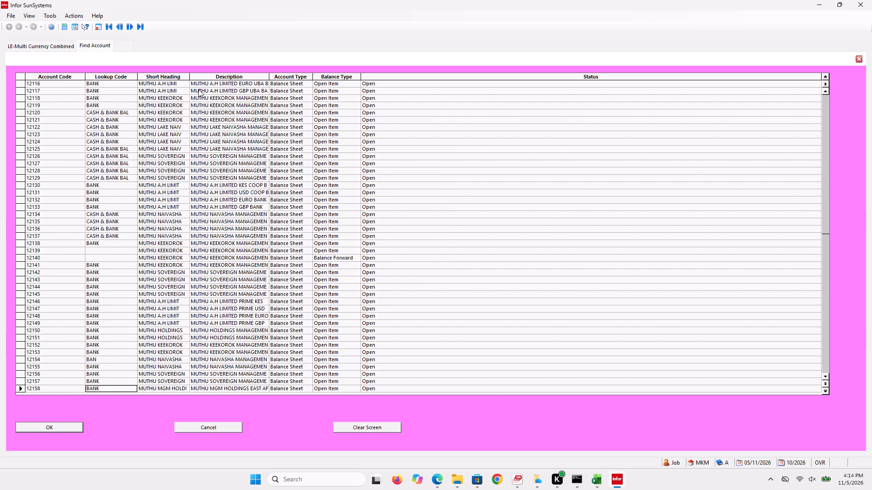
key("Down")
key("Down")
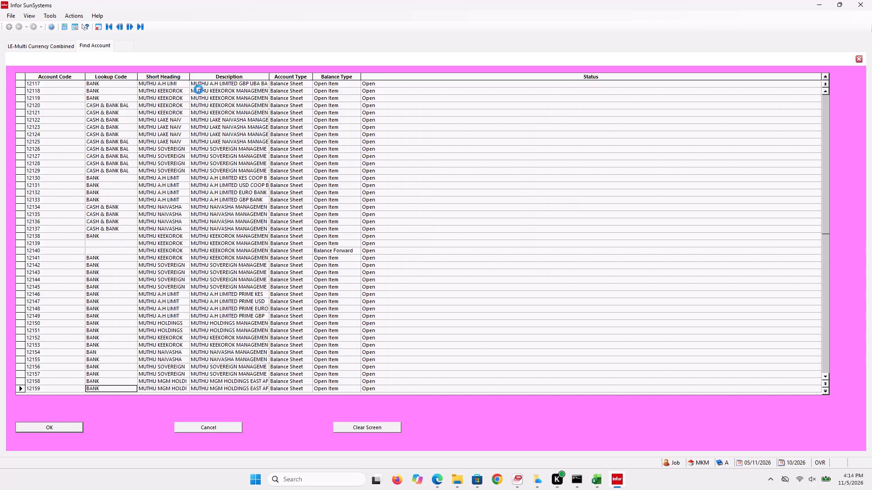
key("Down")
key("Down")
key("Down")
key("Down")
key("Down")
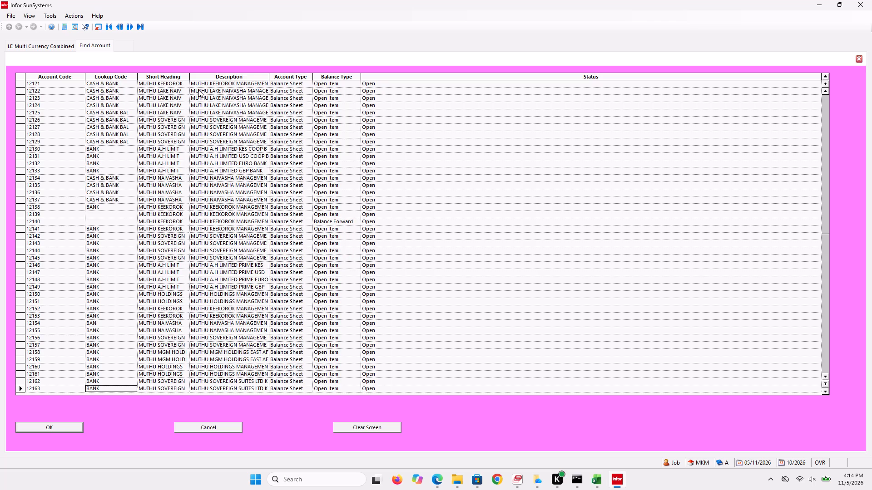
key("Down")
key("Down")
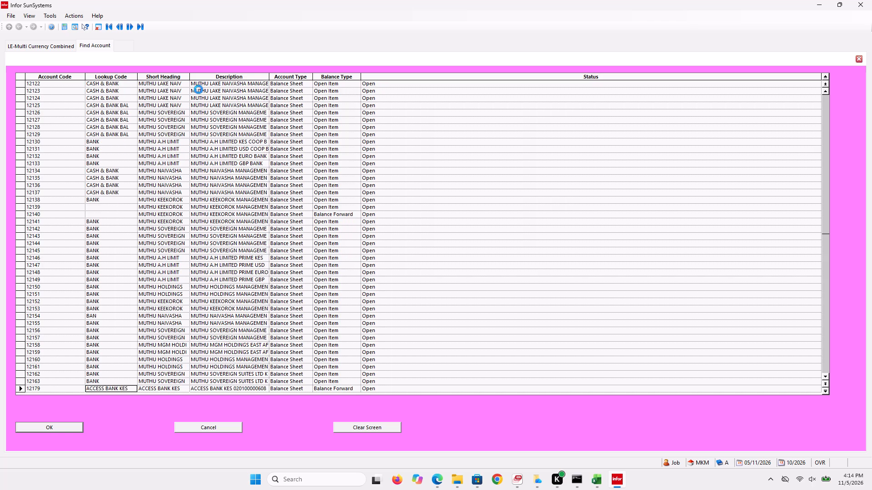
key("Down")
key("Down")
Look through the receivable accounts from 13001 to 13006, covering the ledgers, sundry debtors and deposit transfers.
key("Down")
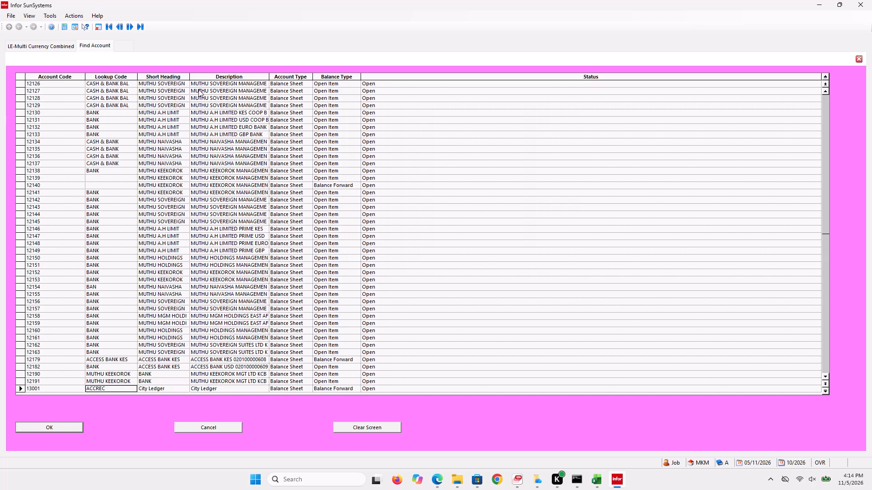
key("Down")
key("Down")
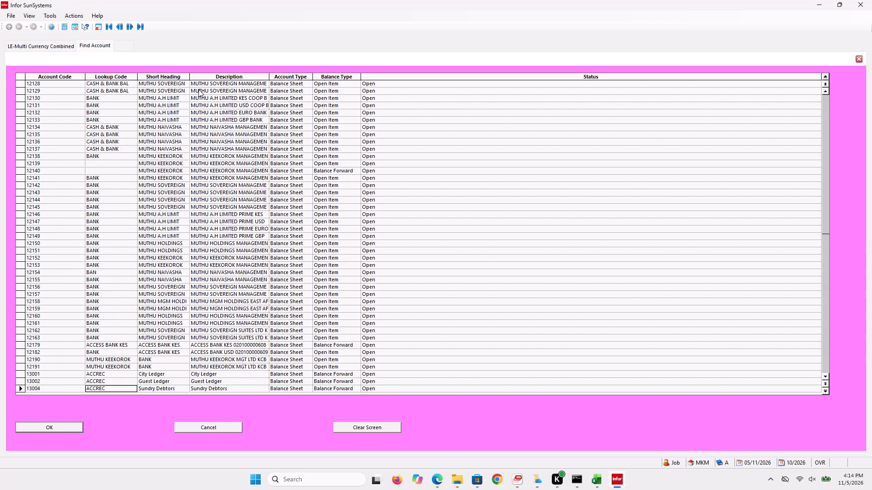
key("Down")
key("Down")
Look through the food and beverage inventory accounts from 14001 to 14011.
key("Down")
key("Down")
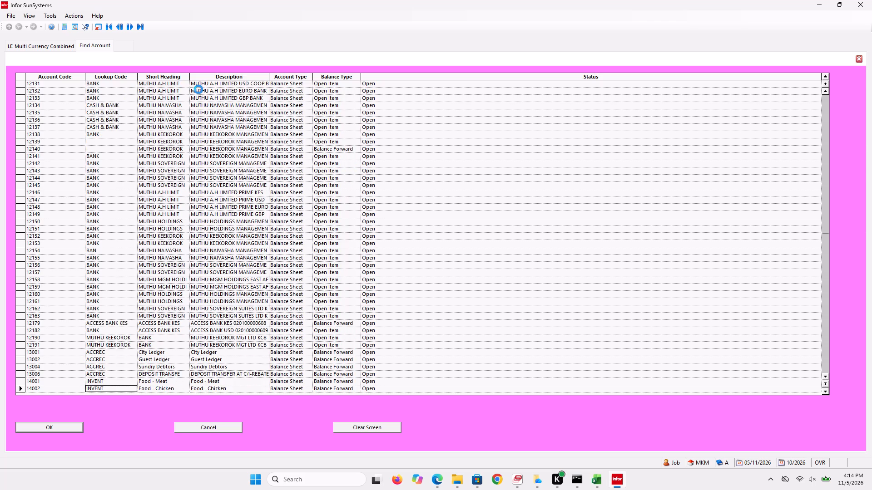
key("Down")
key("Down")
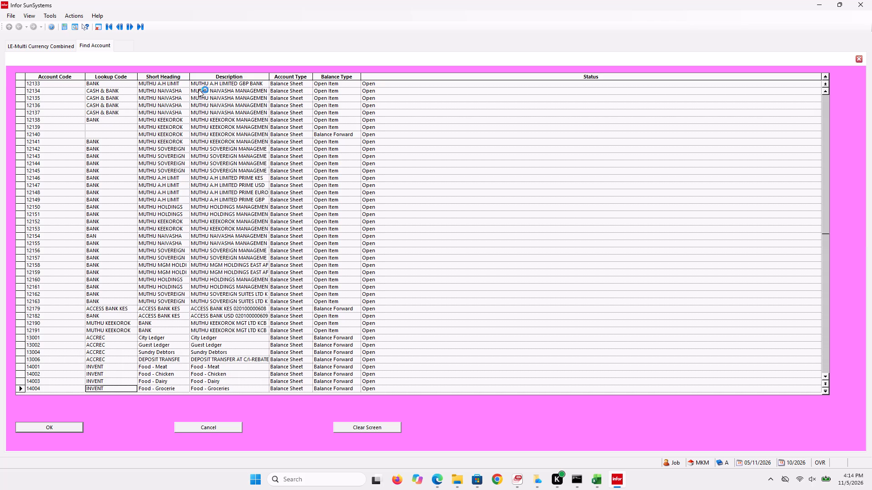
key("Down")
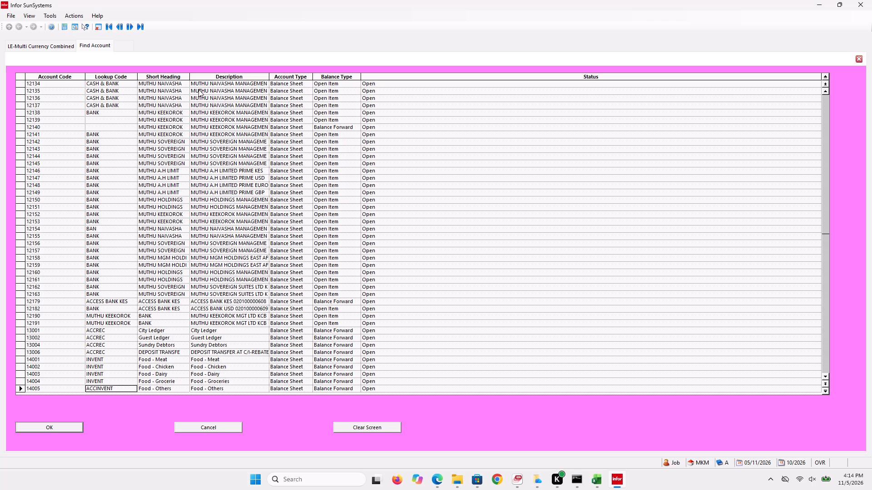
key("Down")
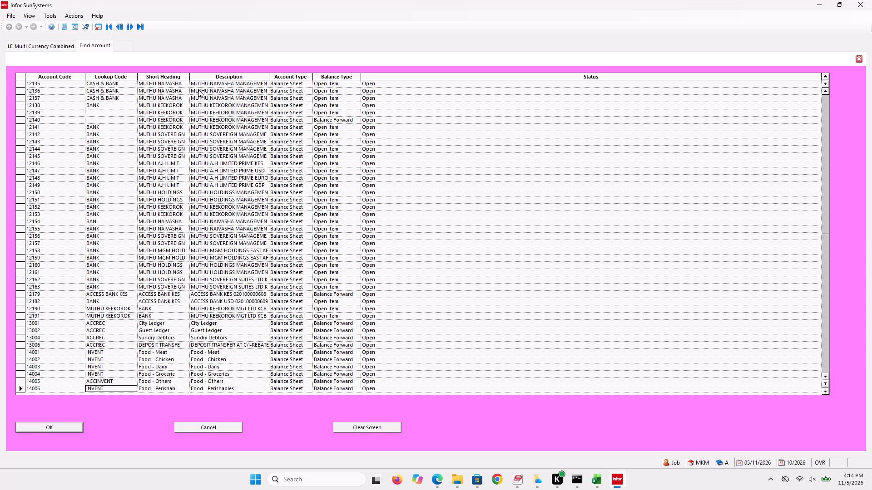
key("Down")
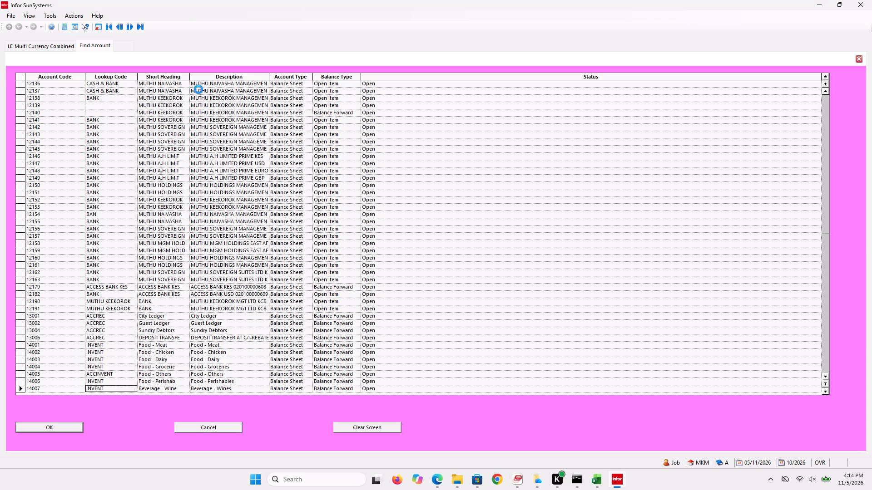
key("Down")
key("Down")
key("Down")
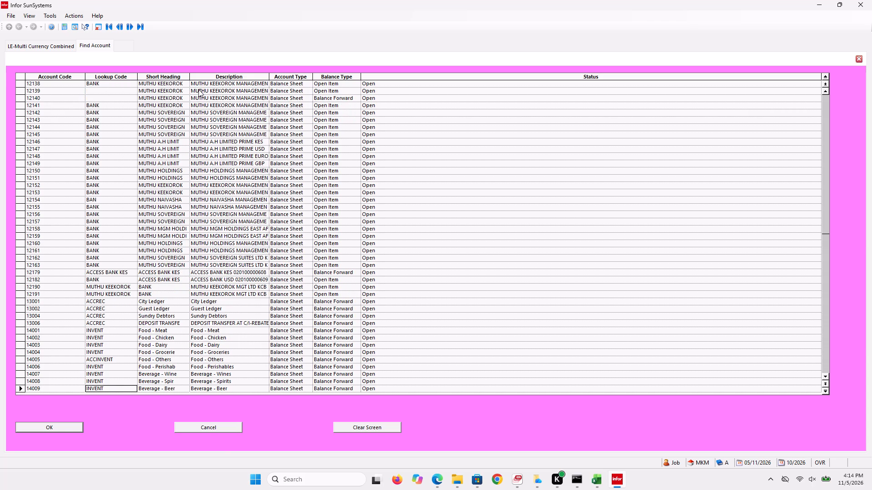
key("Down")
key("Down")
key("Down")
Look through the tobacco, tableware, kitchen, stationery and supplies inventory accounts from 14012 to 14023.
key("Down")
key("Down")
key("Down")
key("Down")
key("Down")
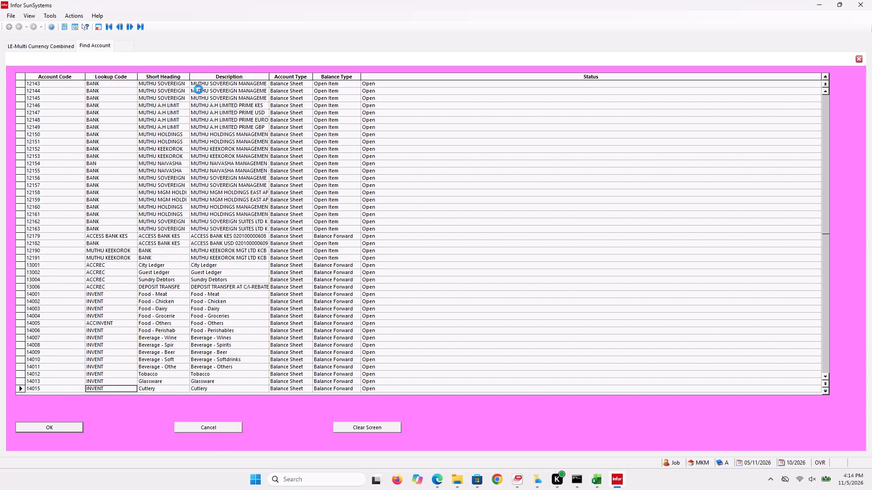
key("Down")
key("Down")
key("Down")
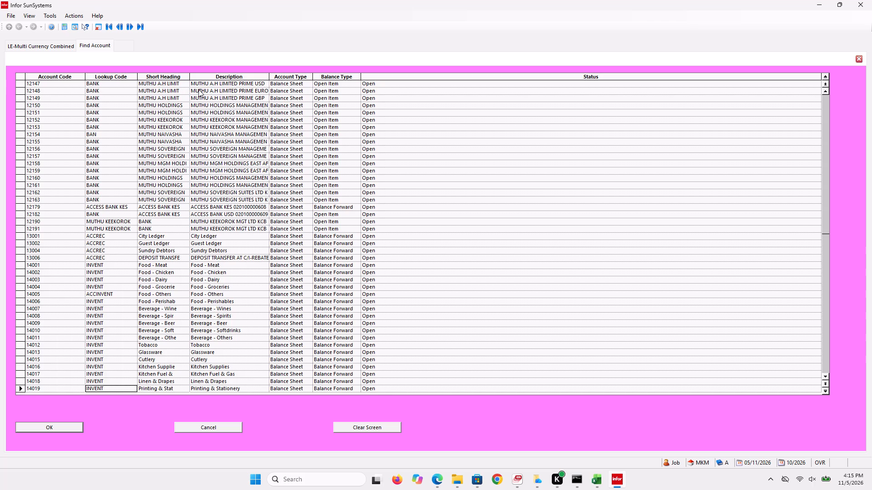
key("Down")
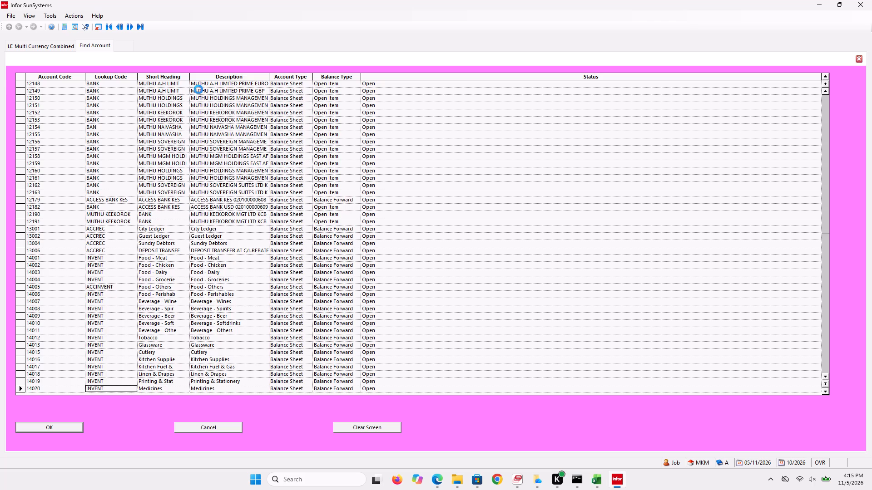
key("Down")
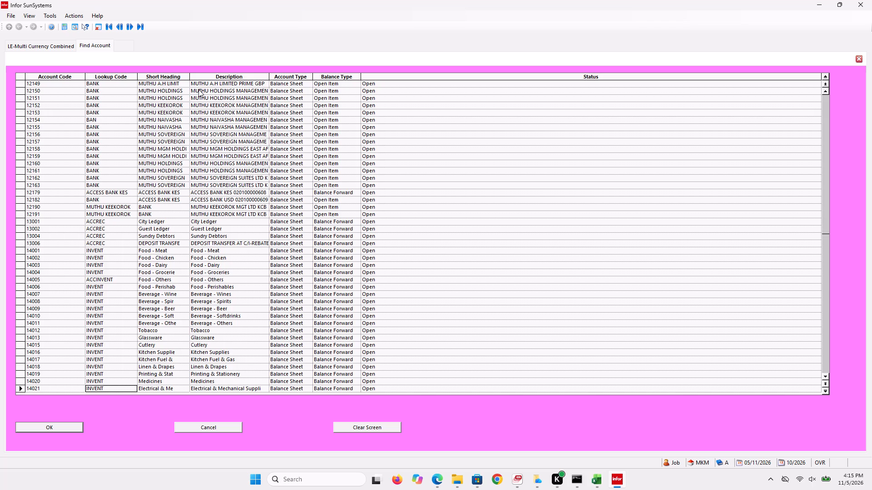
key("Down")
key("Down")
key("Down")
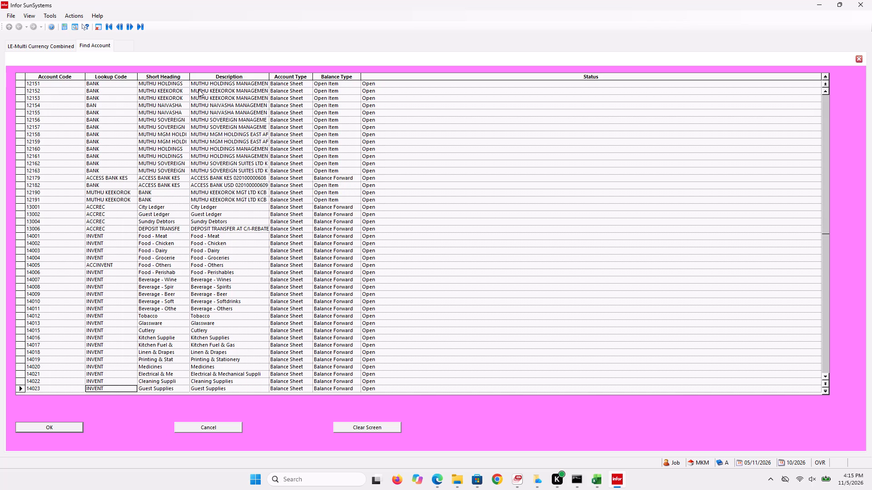
Look through the inventory accounts from 14024 to 14032, covering uniforms, fuel oil, staff canteen, operating equipment and additional food items.
key("Down")
key("Down")
key("Down")
key("Down")
key("Down")
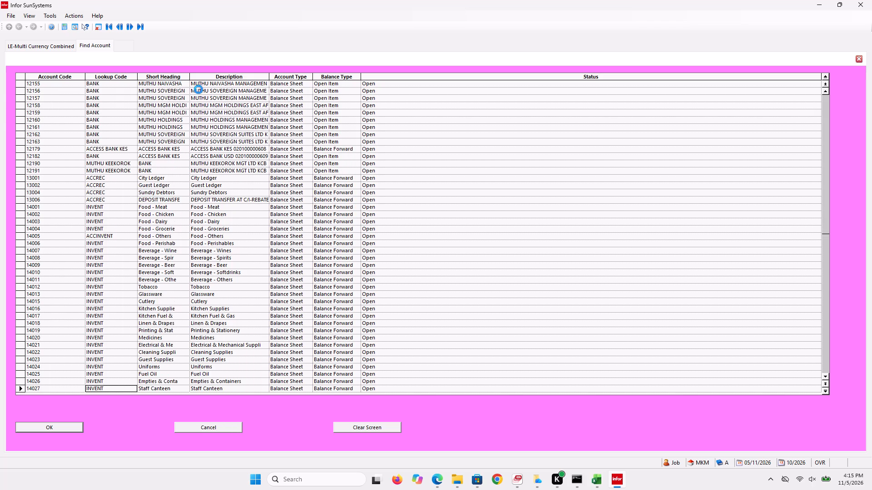
key("Down")
key("Down")
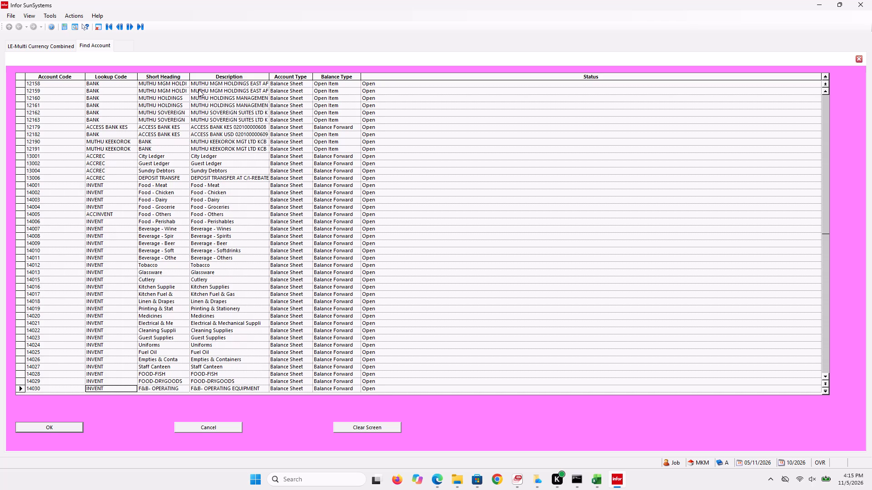
key("Down")
key("Down")
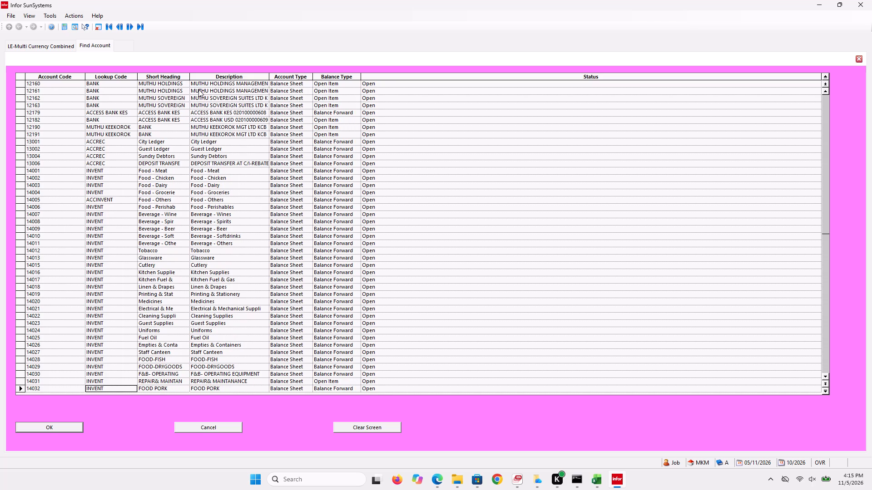
Look through the accounts from 14033 to 14042, covering security, clinic, spa, retail shop and maintenance items.
key("Down")
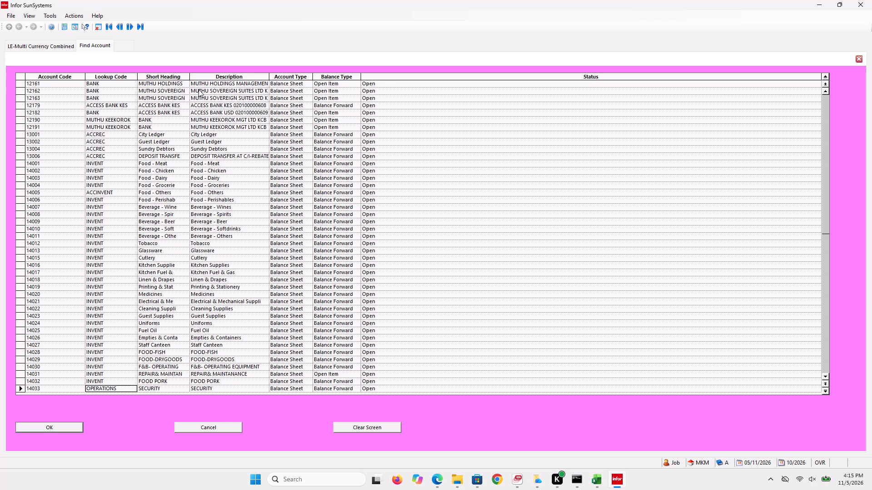
key("Down")
key("Down")
key("Down")
key("Down")
key("Down")
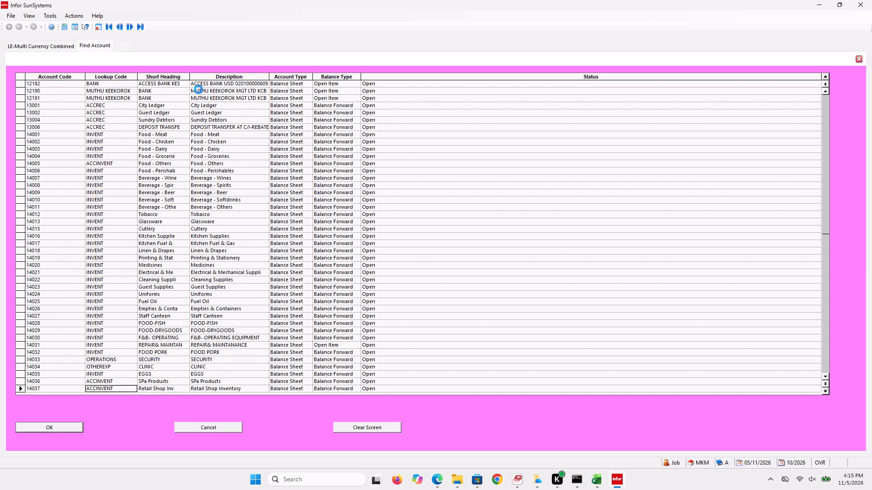
key("Down")
key("Down")
key("Down")
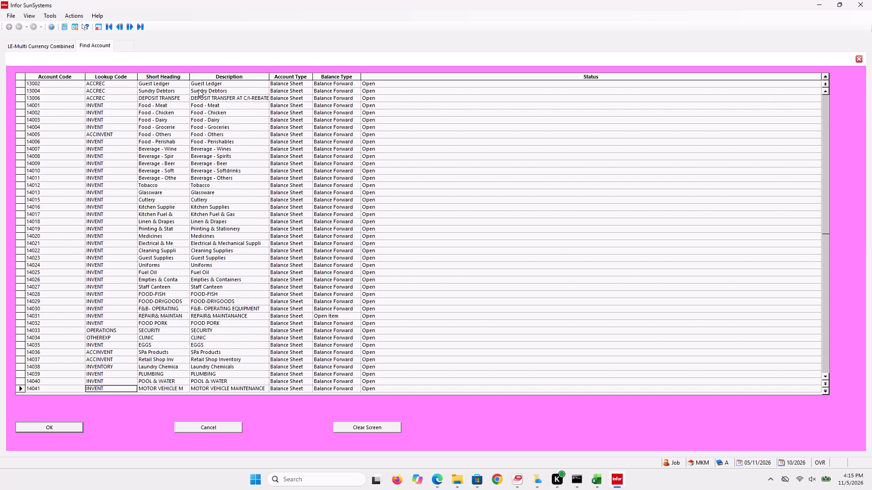
key("Down")
Look through the prepayment and advance accounts from 15001 to 15015, including staff advances, insurance, withholding tax and supplier advances.
key("Down")
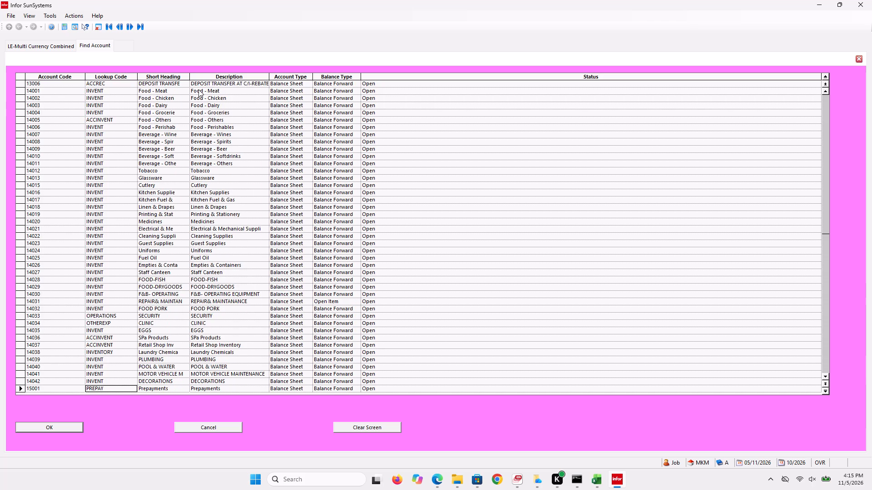
key("Down")
key("Down")
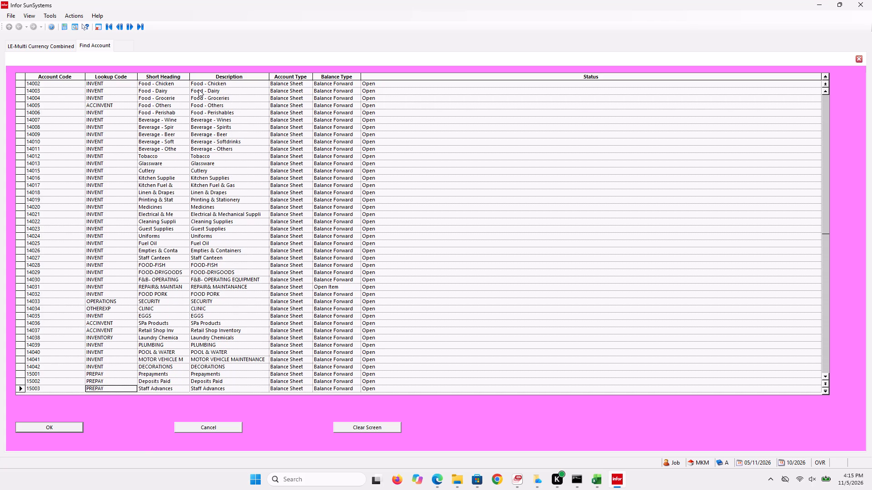
key("Down")
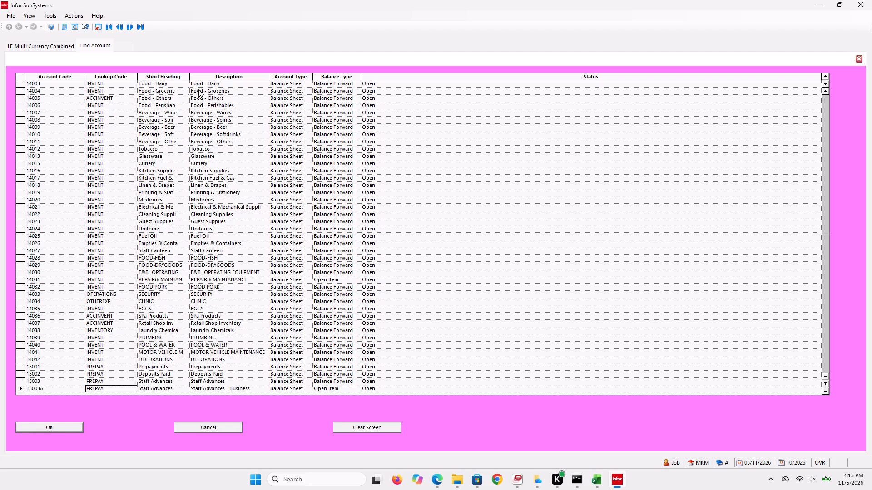
key("Down")
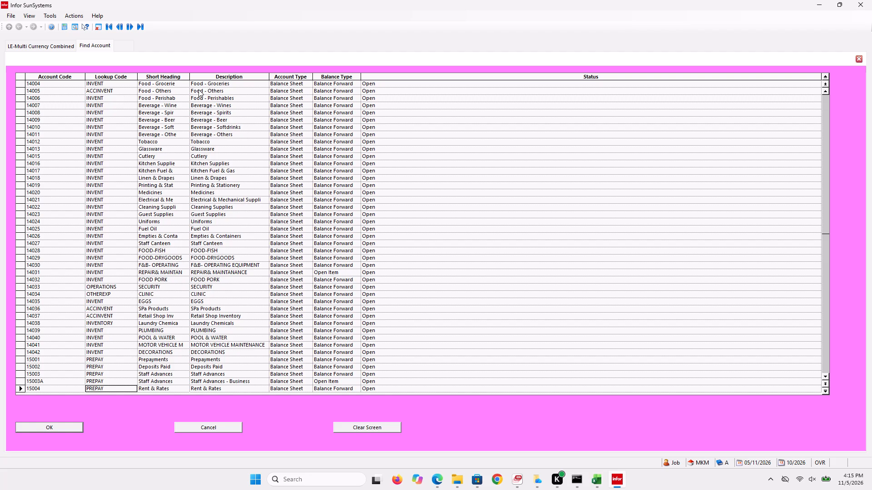
key("Down")
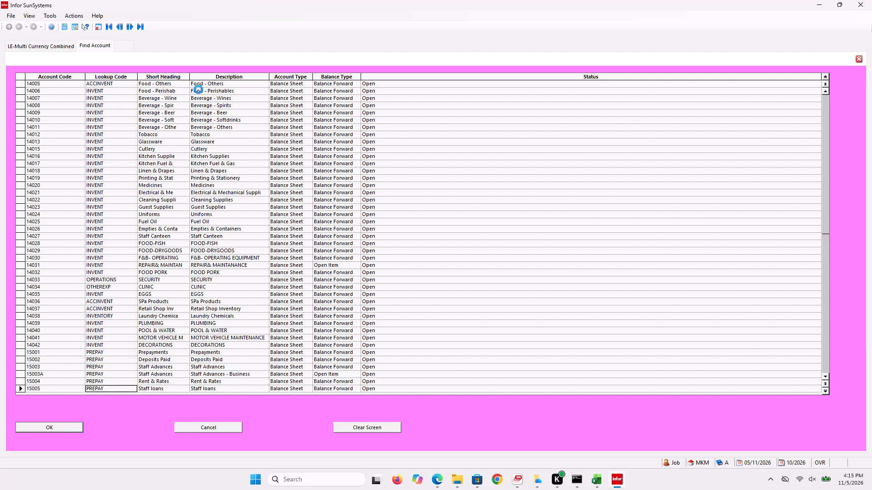
key("Down")
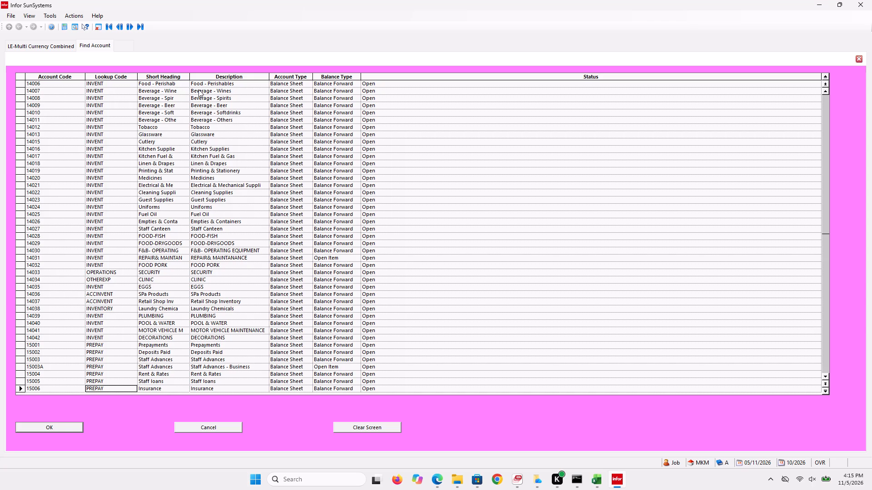
key("Down")
key("Down")
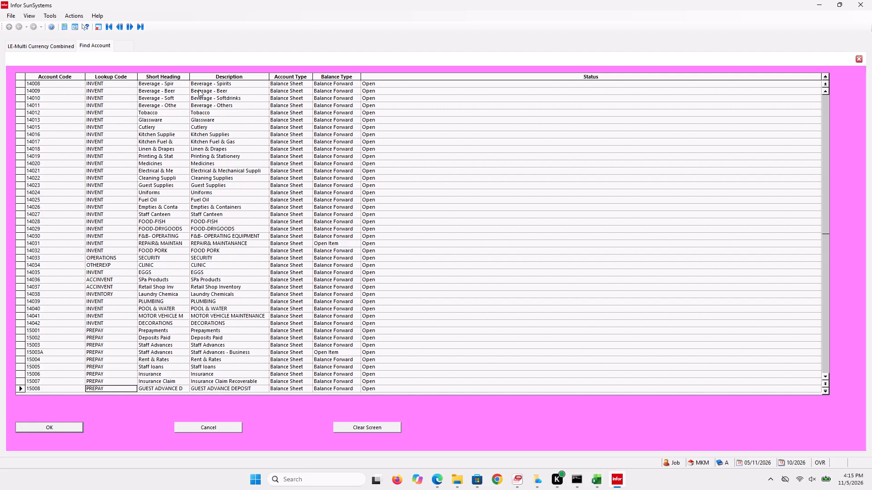
key("Down")
key("Down")
key("Down")
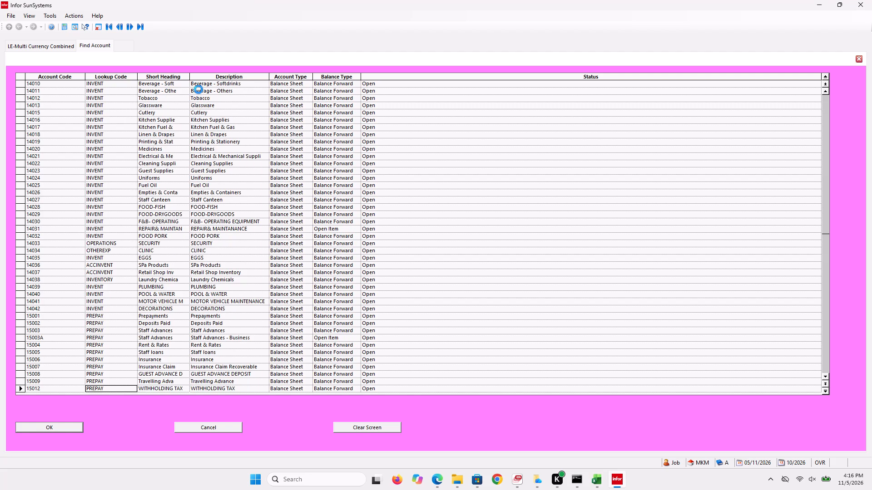
key("Down")
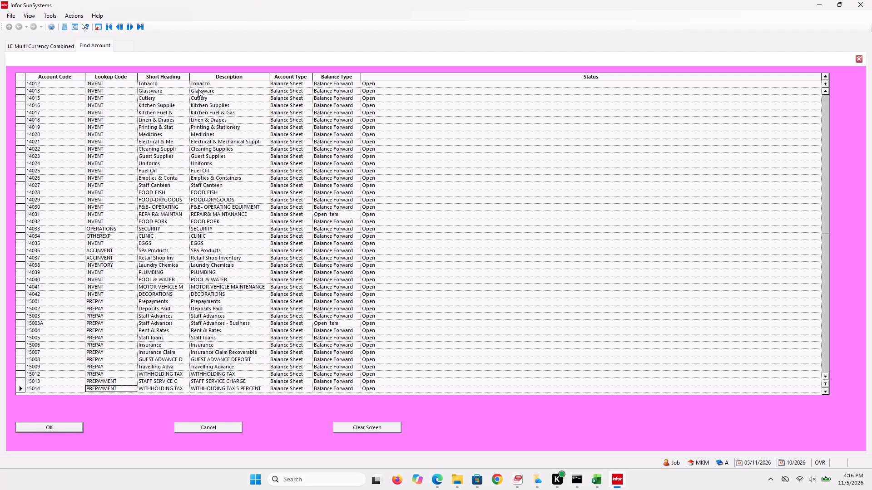
key("Down")
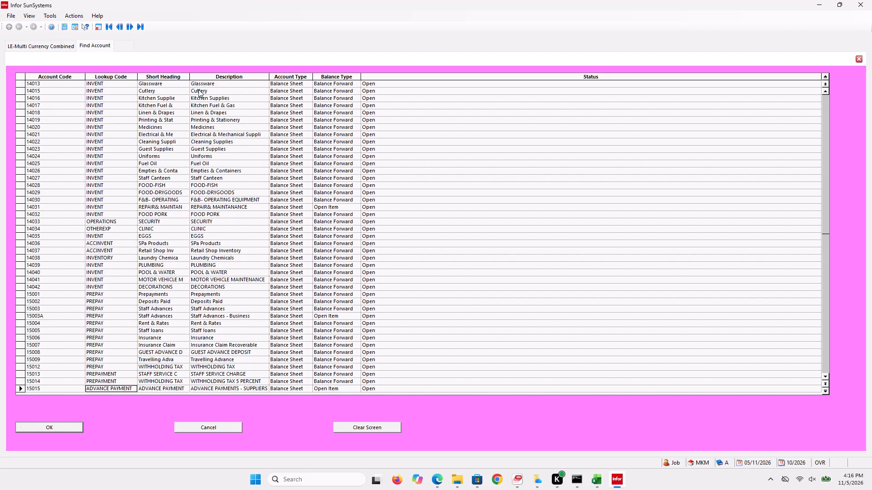
Look through the payable accounts from 20002 to 20017, covering utilities, audit fees, deposits, wages, tips, commission and provisions.
key("Down")
key("Down")
key("Down")
key("Down")
key("Down")
key("Down")
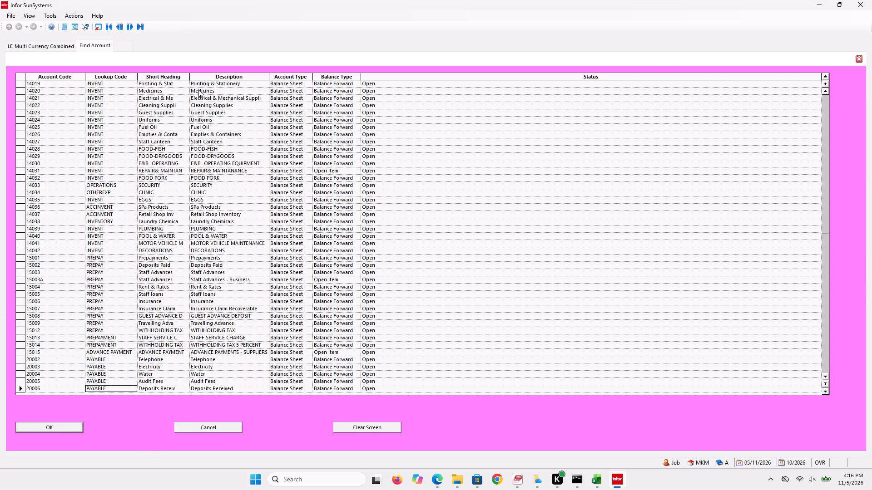
key("Down")
key("Down")
key("Down")
key("Down")
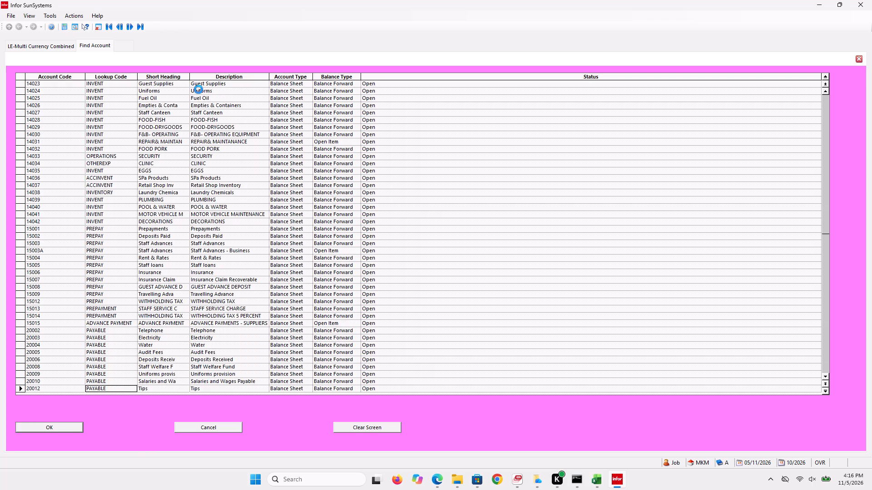
key("Down")
key("Down")
key("Down")
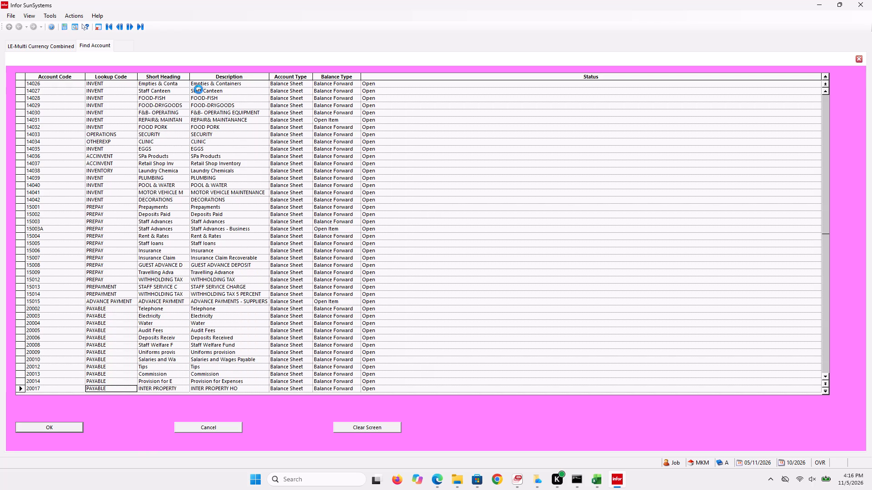
Look through the inter-property, income tax and administration charge accounts from 20018 to 20026.
key("Down")
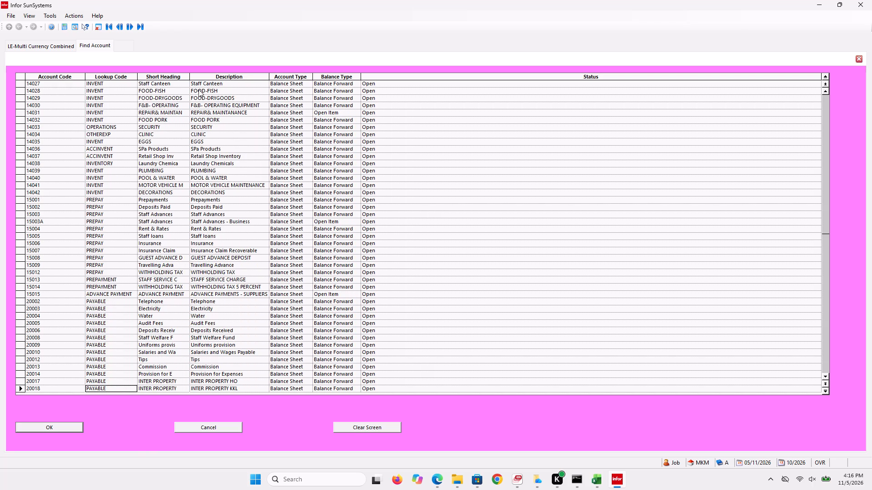
key("Down")
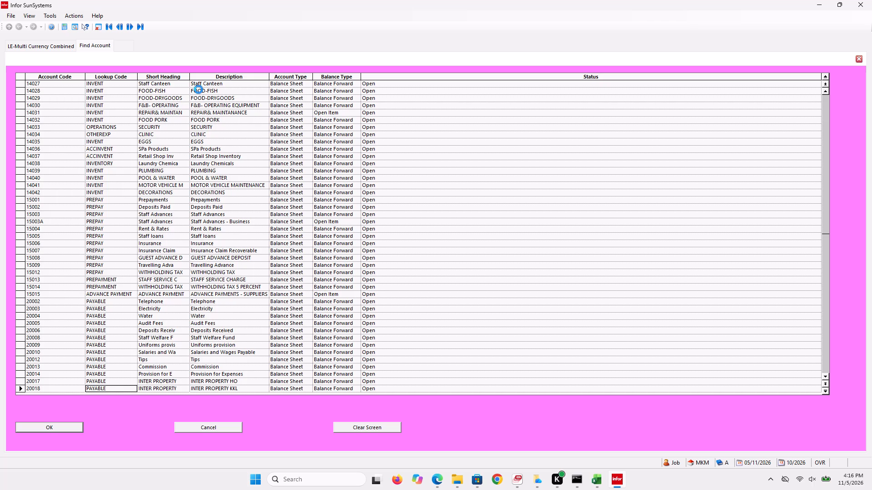
key("Down")
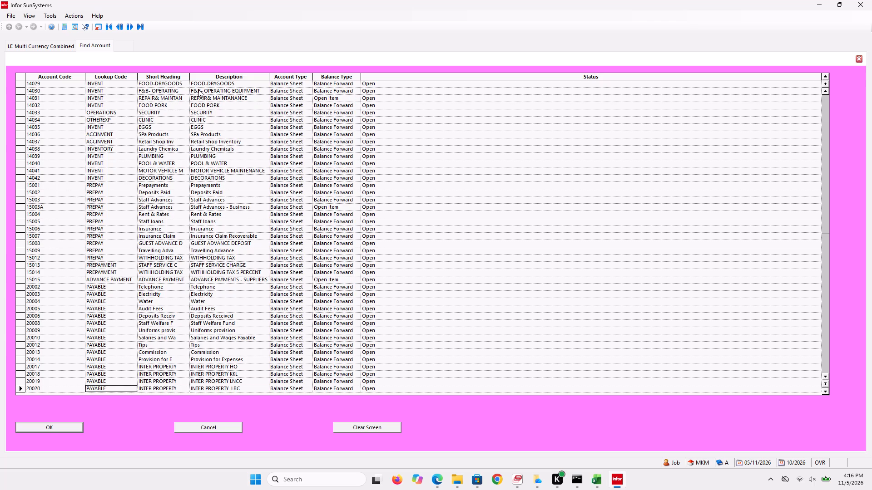
key("Down")
key("Down")
key("Down")
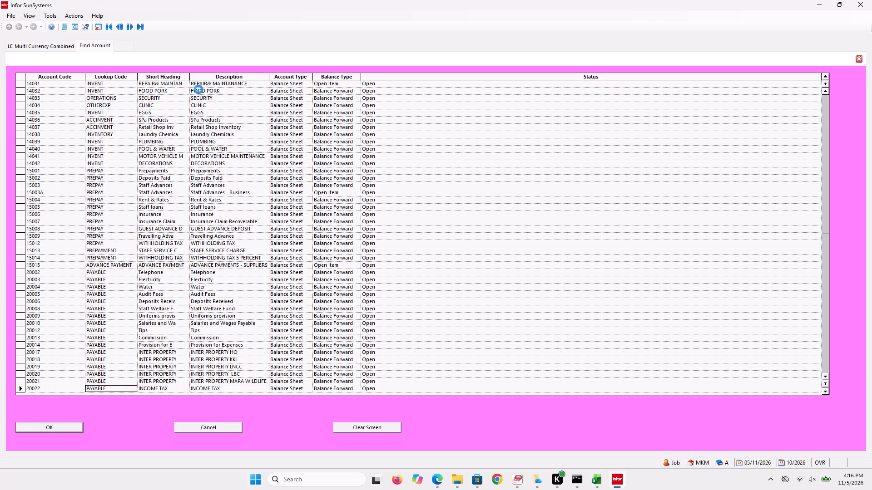
key("Down")
key("Down")
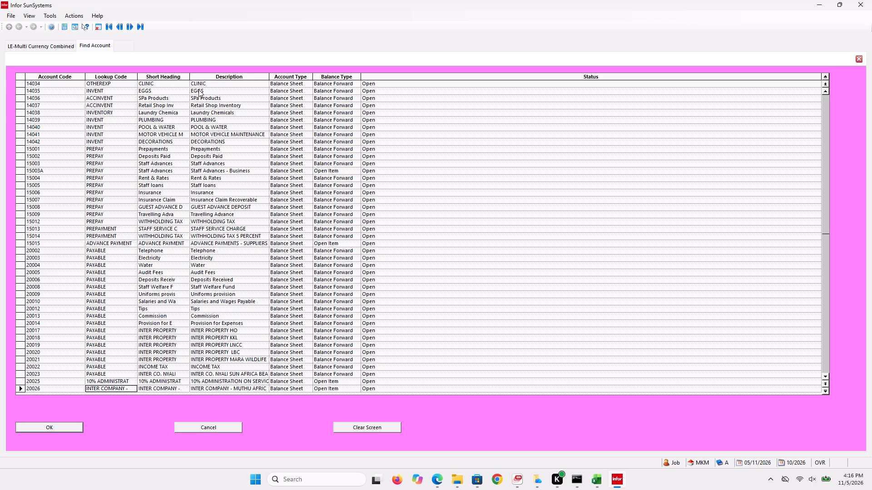
Look through the intercompany accounts from 20028 to 20042.
key("Down")
key("Down")
key("Down")
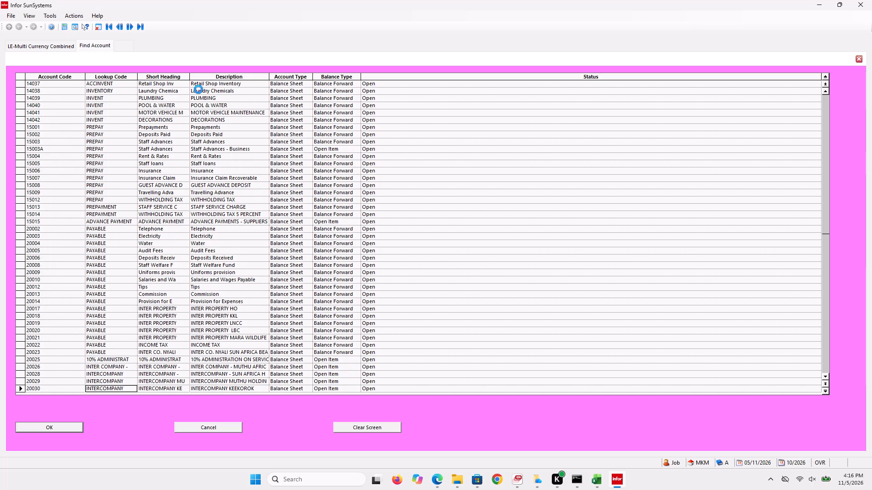
key("Down")
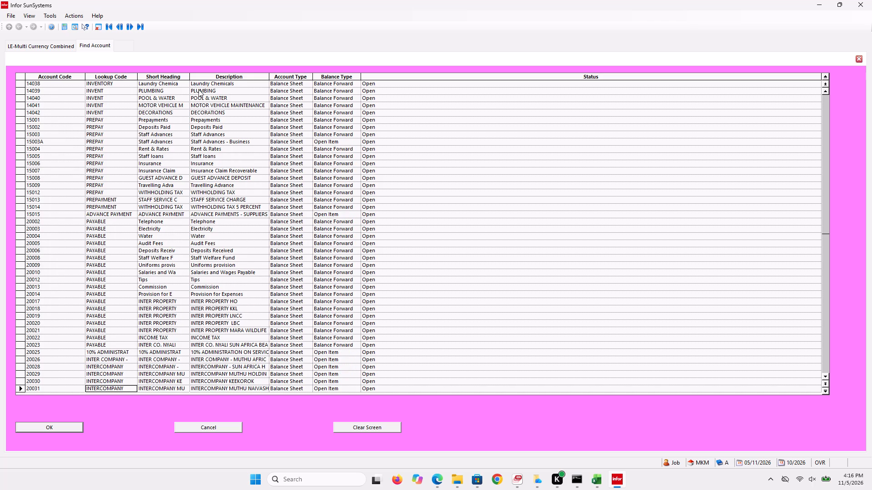
key("Down")
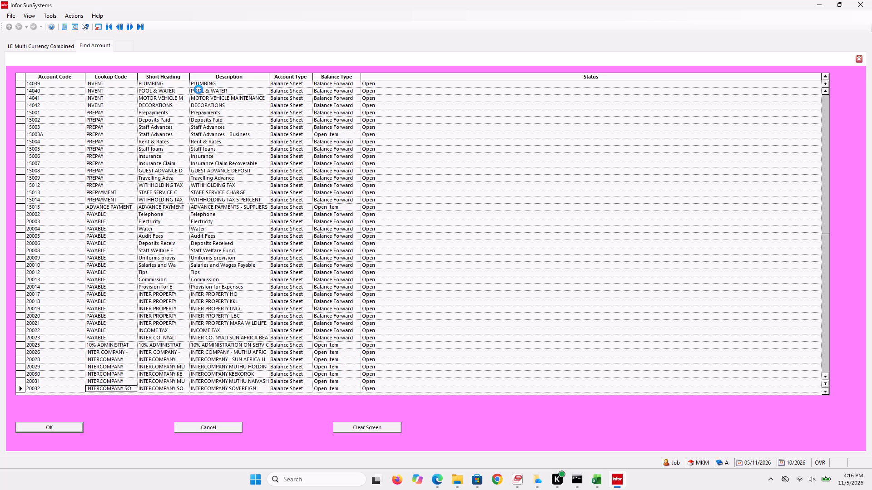
key("Down")
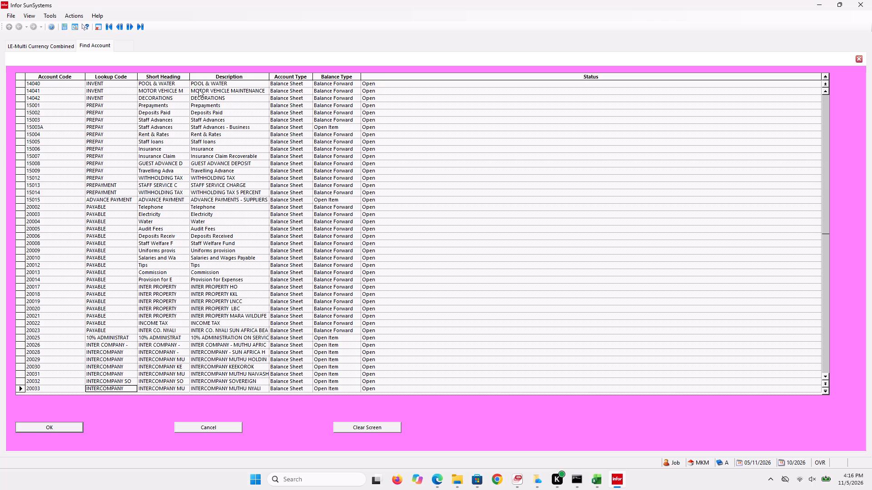
key("Down")
key("Down")
key("Down")
key("Down")
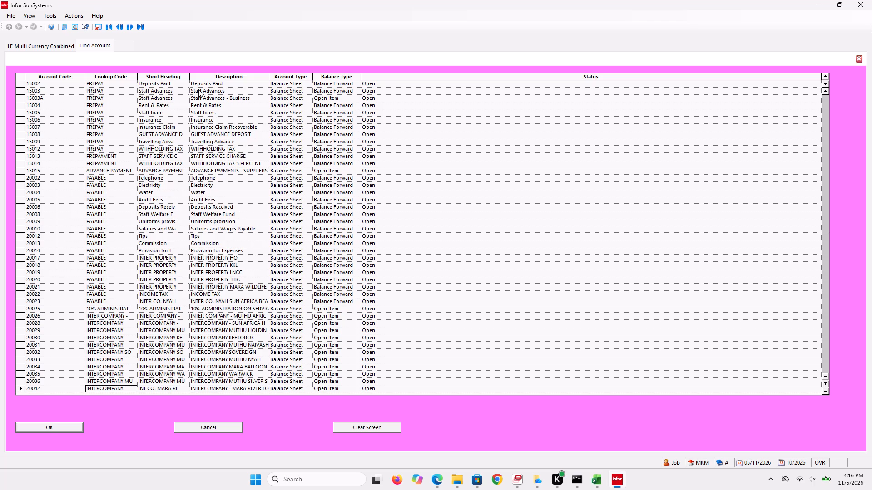
Look through the accruals and payroll liability accounts from 21001 to 22023.
key("Down")
key("Down")
key("Down")
key("Down")
key("Down")
key("Down")
key("Down")
key("Down")
key("Down")
key("Down")
key("Down")
key("Down")
key("Down")
key("Down")
key("Down")
key("Down")
key("Down")
key("Down")
Look through the VAT, levy, withholding and other tax accounts from 23001 to 23016.
key("Down")
key("Down")
key("Down")
key("Down")
key("Down")
key("Down")
key("Down")
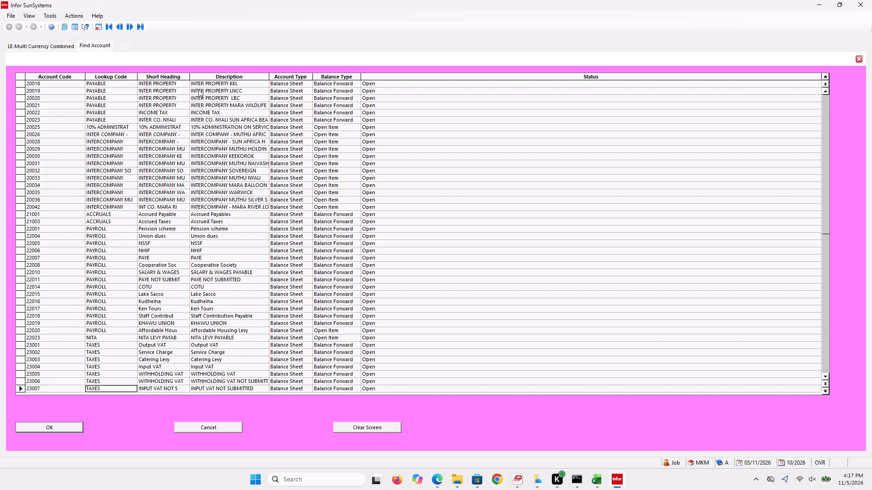
key("Down")
key("Down")
key("Down")
key("Down")
key("Down")
key("Down")
key("Down")
key("Down")
key("Down")
key("Down")
key("Down")
key("Down")
key("Down")
key("Down")
key("Down")
key("Down")
key("Down")
key("Down")
key("Down")
key("Down")
key("Down")
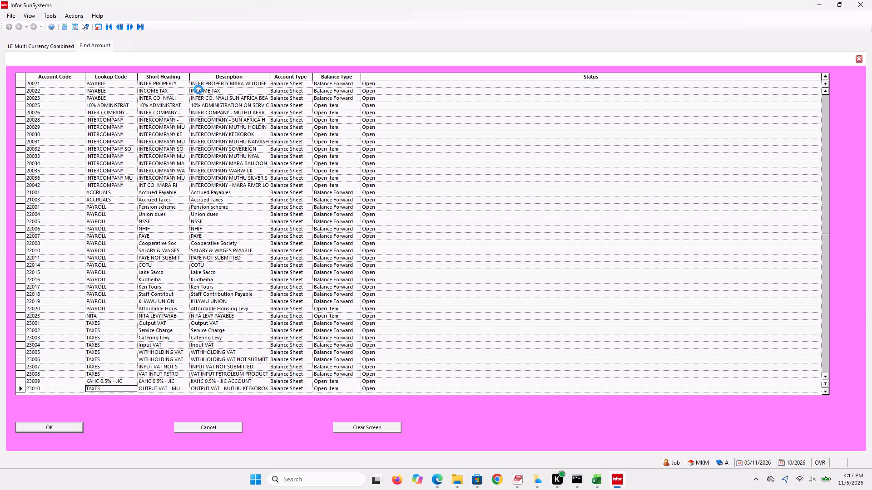
key("Down")
key("Down")
key("Down")
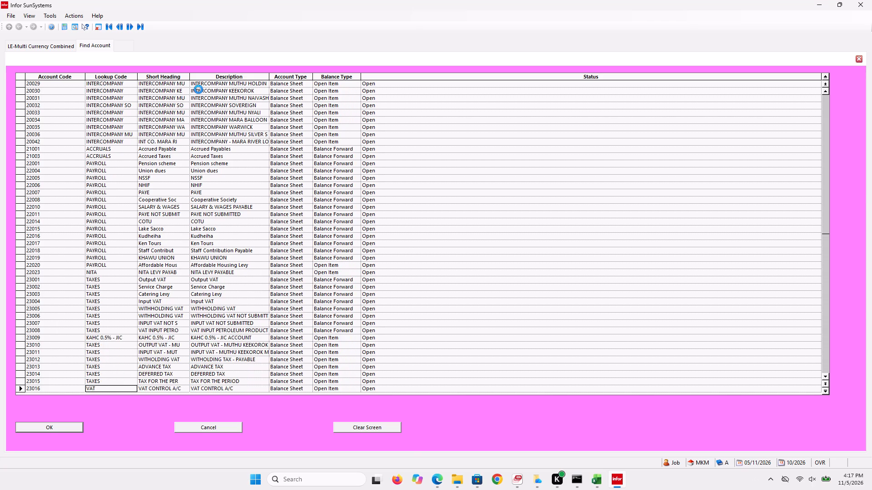
Look through the equity accounts from 24002 to 24006 and the first room revenue accounts, 30001 and 30002.
key("Down")
key("Down")
key("Down")
key("Down")
key("Down")
key("Down")
key("Down")
key("Down")
key("Down")
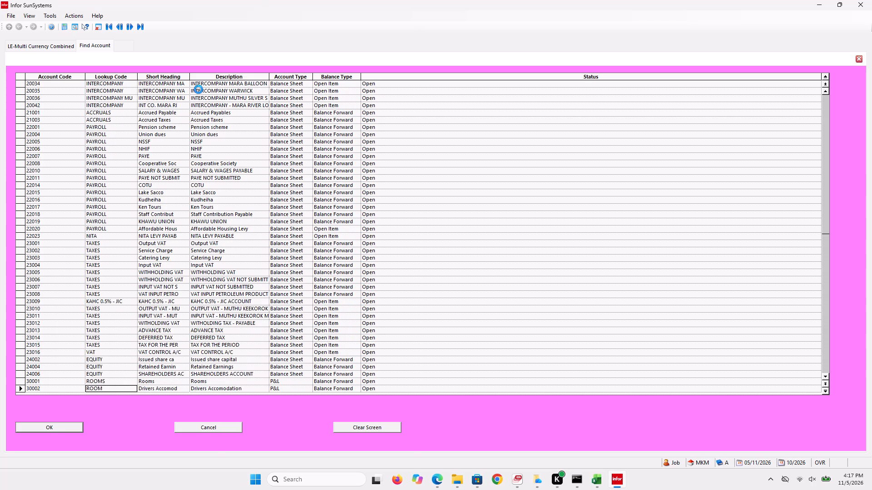
Look through the room revenue accounts from 30003 Premium Retail to 30010 Loyalty Program Redemption.
key("Down")
key("Down")
key("Down")
key("Down")
key("Down")
key("Down")
key("Down")
key("Down")
key("Down")
key("Down")
key("Down")
key("Down")
key("Down")
key("Down")
key("Down")
key("Down")
key("Down")
key("Down")
key("Down")
key("Down")
key("Down")
key("Down")
key("Down")
key("Down")
key("Down")
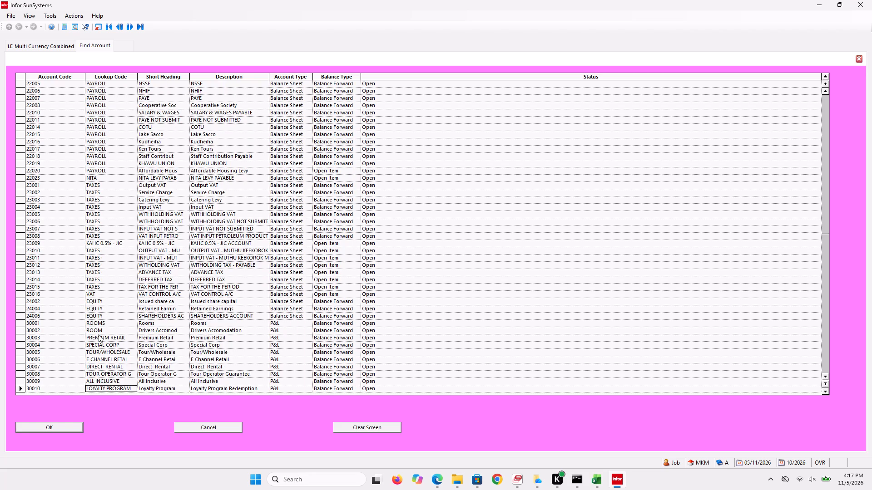
Look through the room revenue accounts from 30011 Associate Leisure to 30019 Other Group.
key("Down")
key("Down")
key("Down")
key("Down")
key("Down")
key("Down")
key("Down")
key("Down")
key("Down")
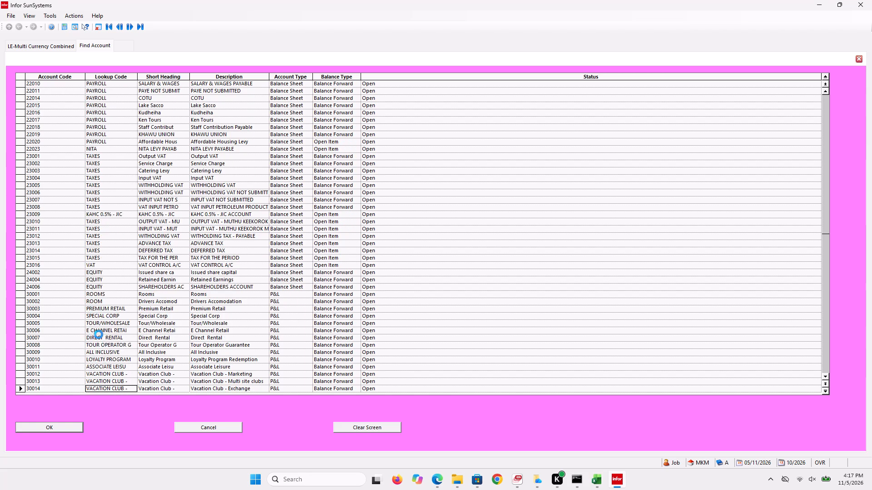
key("Down")
key("Down")
key("Down")
key("Down")
key("Down")
key("Down")
key("Down")
key("Down")
key("Down")
key("Down")
key("Down")
key("Down")
key("Down")
key("Down")
key("Down")
key("Down")
key("Down")
key("Down")
key("Down")
key("Down")
key("Down")
key("Down")
key("Down")
key("Down")
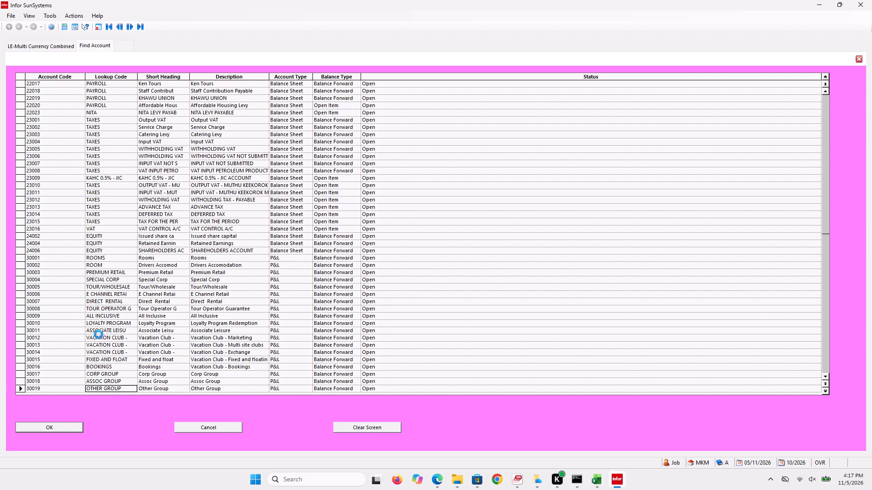
Look through the revenue accounts from 30020 Contract to 31001 Banquet & Conference Rooms, and leave the account lookup without choosing one.
key("Down")
key("Down")
key("Down")
key("Down")
key("Down")
key("Down")
key("Down")
key("Down")
key("Down")
key("Down")
key("Down")
key("Down")
key("Down")
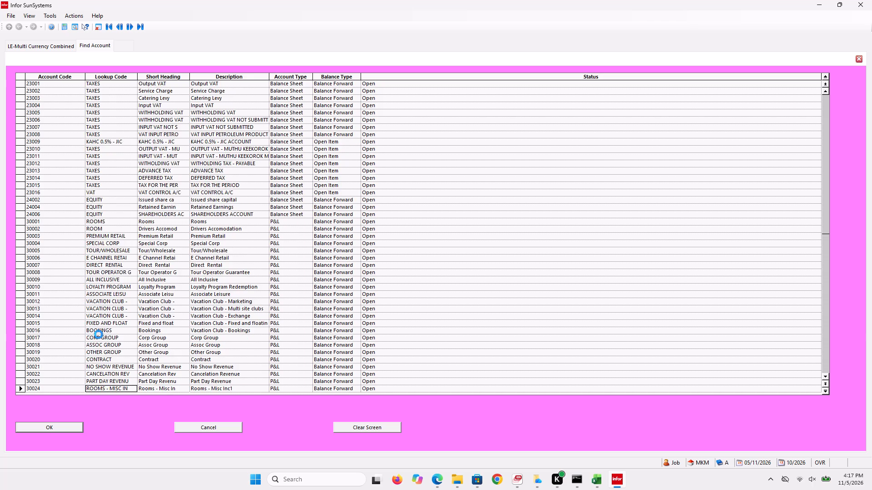
key("Down")
key("Down")
left_click(204, 421)
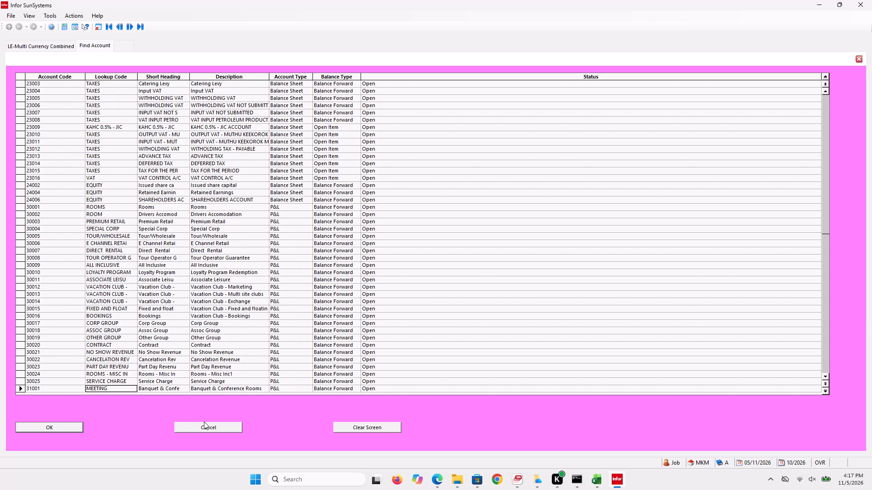
left_click(208, 430)
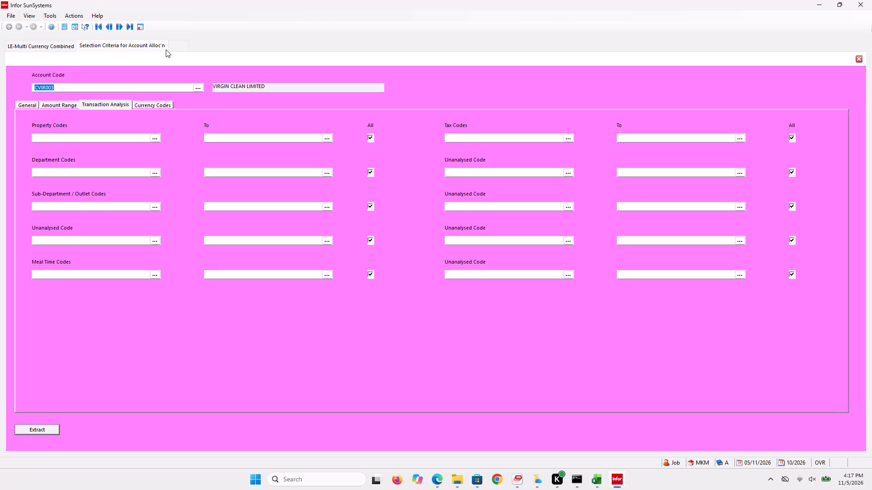
Reopen the account lookup for the allocation criteria and look through the creditor accounts from CVIR003 to CWES004.
left_click(195, 87)
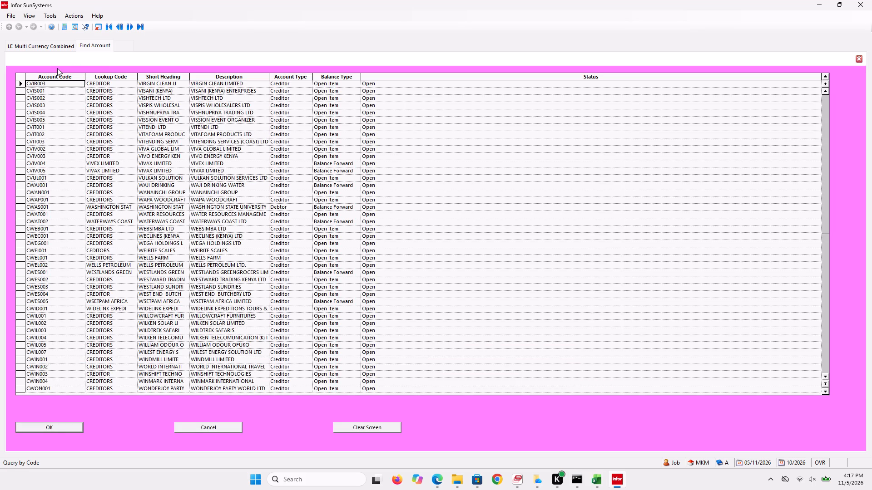
key("Down")
key("Down")
key("Down")
key("Down")
key("Down")
key("Down")
key("Down")
key("Down")
key("Down")
key("Down")
key("Down")
key("Down")
key("Down")
key("Down")
key("Down")
key("Down")
key("Down")
key("Down")
key("Down")
key("Down")
key("Down")
key("Down")
key("Down")
key("Down")
key("Down")
key("Down")
key("Down")
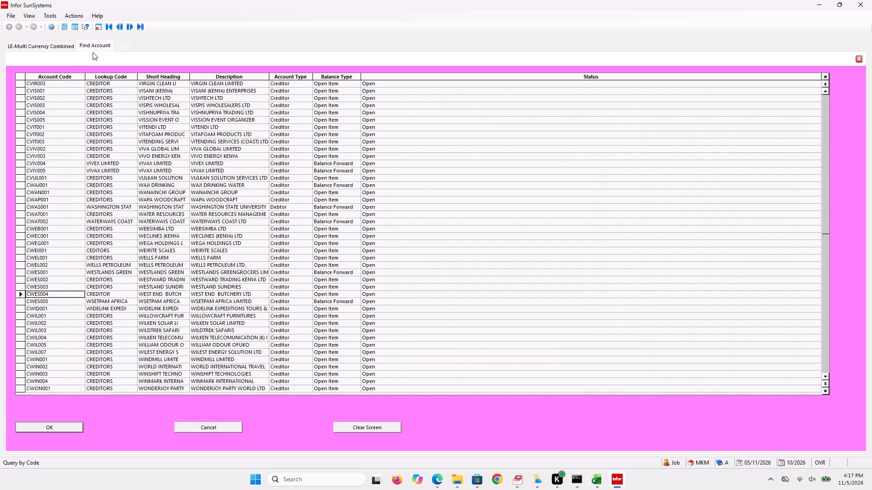
Look through the creditor accounts from CWES005 to CWOR003 World Brands.
key("Down")
key("Down")
key("Right")
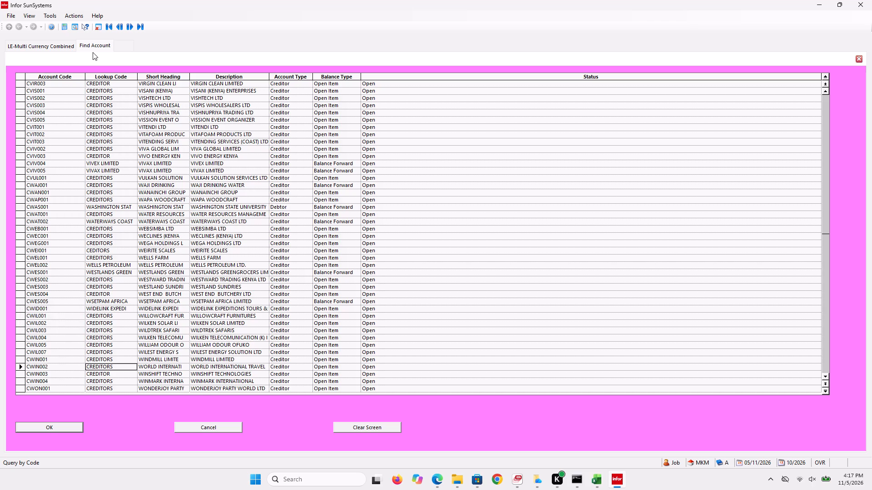
key("Down")
key("Down")
key("Down")
key("Down")
key("Down")
key("Down")
key("Down")
key("Down")
key("Down")
key("Down")
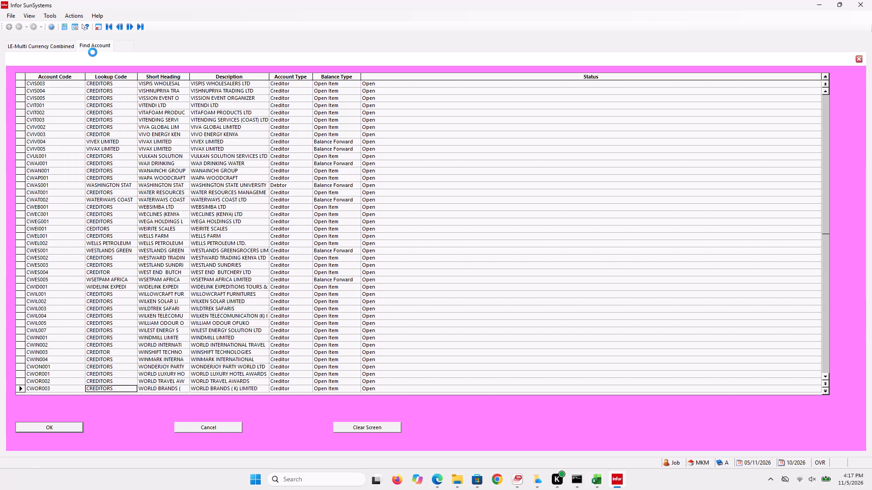
Look through the creditor accounts from CWOR004 Worldnet Procurement to CZAM001 Zambezi Link.
key("Down")
key("Down")
key("Down")
key("Down")
key("Down")
key("Down")
key("Down")
key("Down")
key("Down")
key("Down")
key("Down")
key("Down")
key("Down")
key("Down")
key("Down")
key("Down")
key("Down")
key("Down")
key("Down")
key("Down")
key("Down")
key("Down")
key("Down")
key("Down")
key("Down")
key("Down")
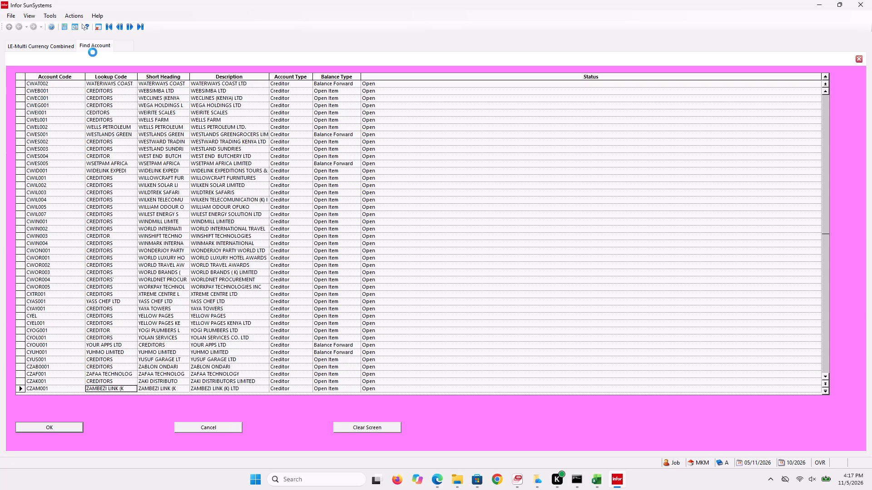
Look through the last creditor accounts from CZAS001 to the DEBTOR heading account, and leave the lookup without choosing one.
key("Down")
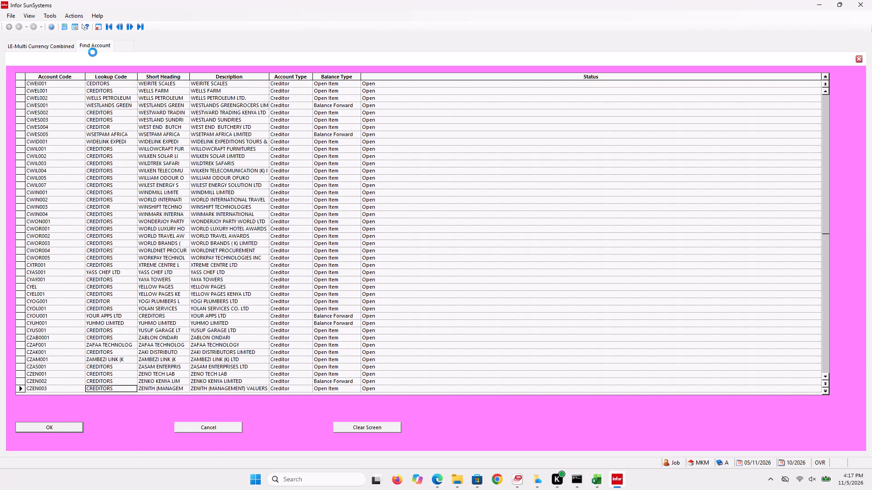
key("Down")
key("Down")
key("Down")
key("Down")
key("Down")
key("Down")
key("Down")
key("Down")
key("Down")
key("Down")
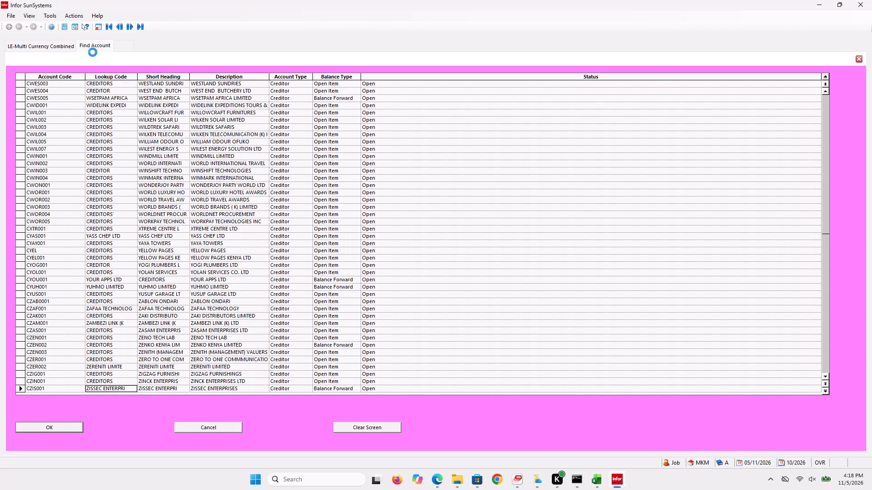
key("Down")
key("Down")
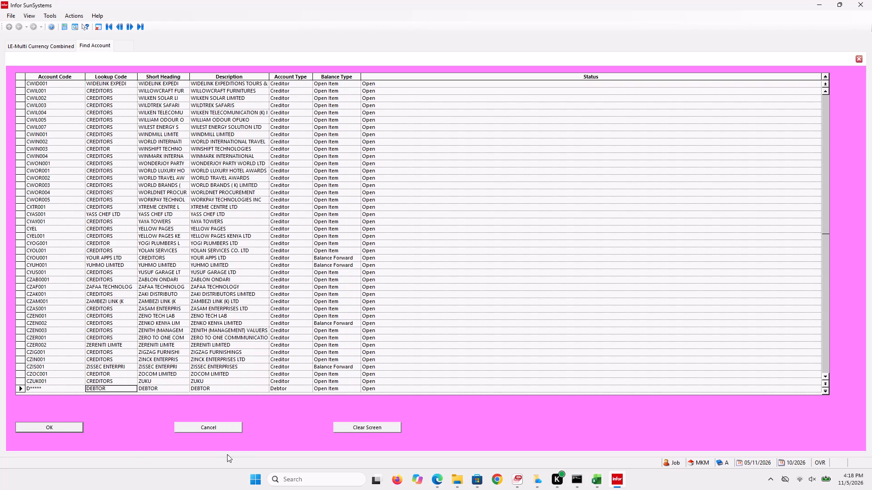
left_click(199, 427)
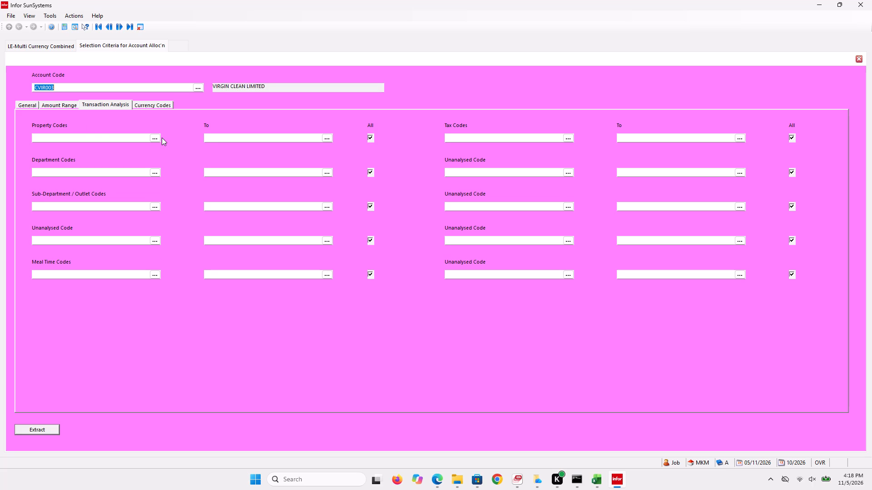
View the available property analysis codes for the start of the Property Codes range, and leave the lookup without choosing one.
left_click(162, 137)
left_click(157, 139)
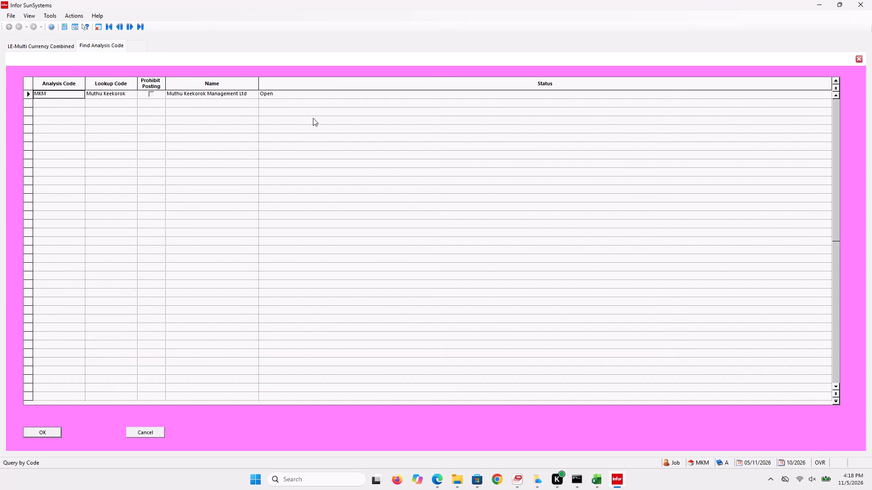
left_click(149, 444)
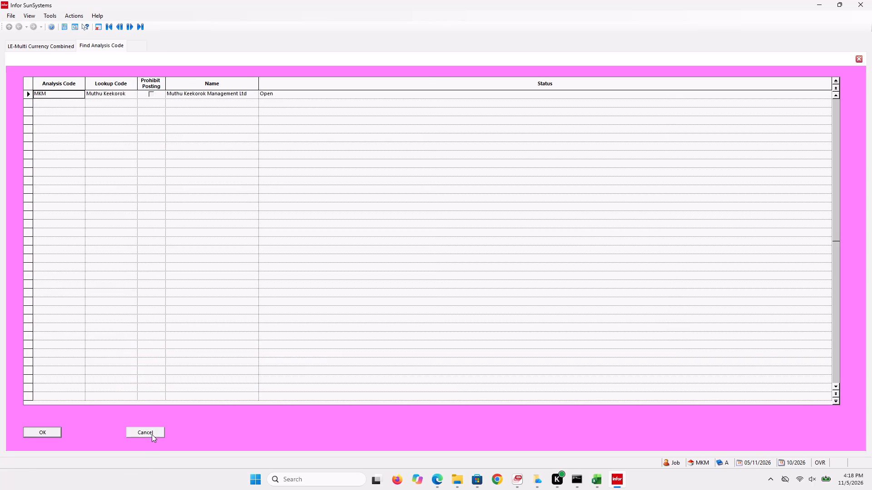
left_click(153, 432)
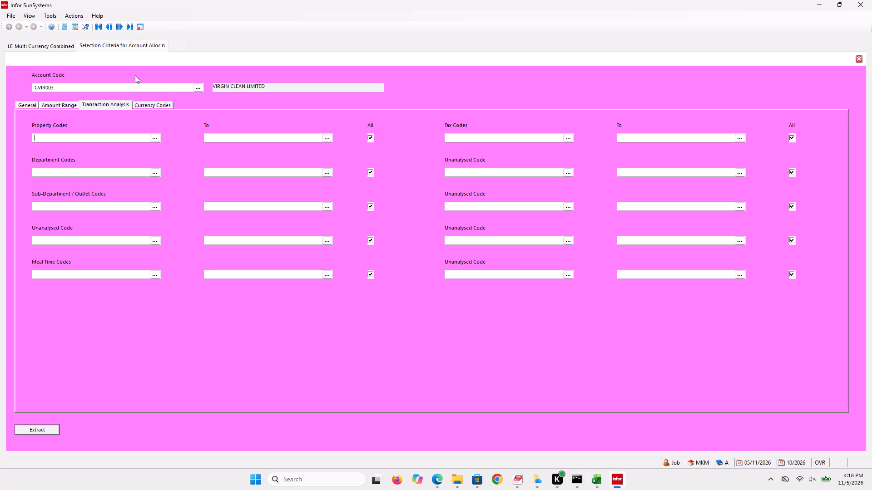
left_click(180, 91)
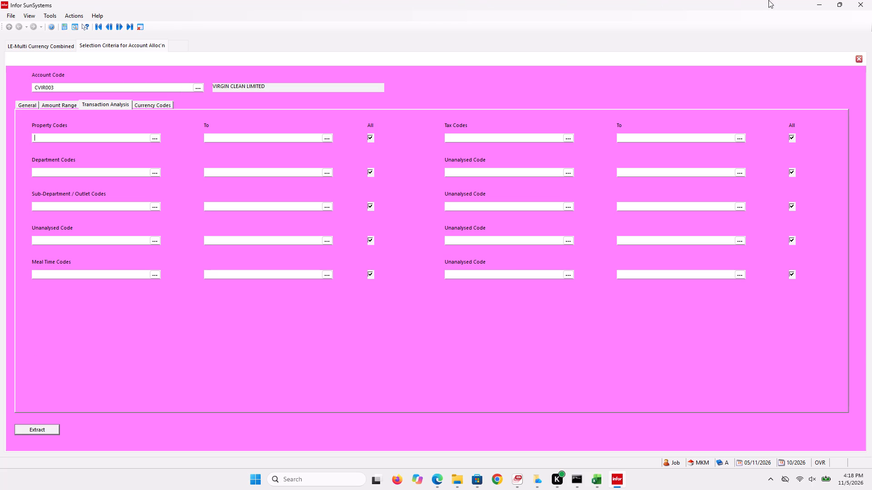
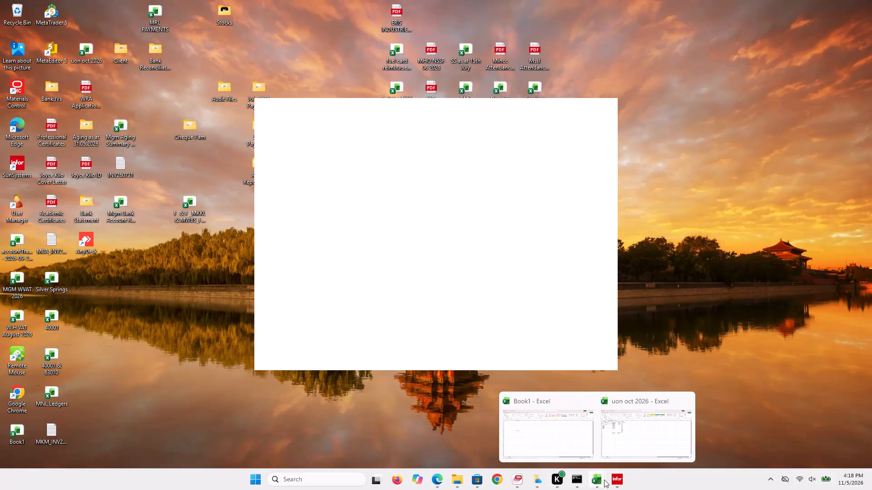
Switch back to Infor SunSystems, to the account allocation selection criteria for CVIR003.
left_click(604, 480)
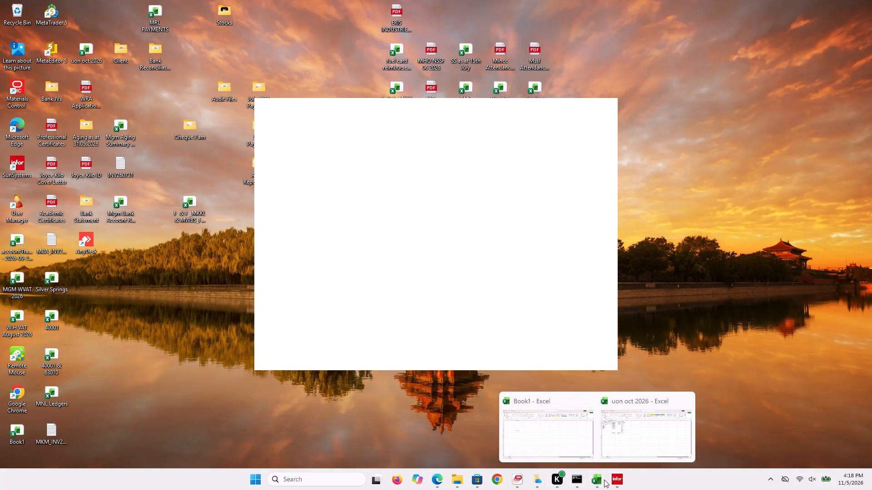
left_click(609, 480)
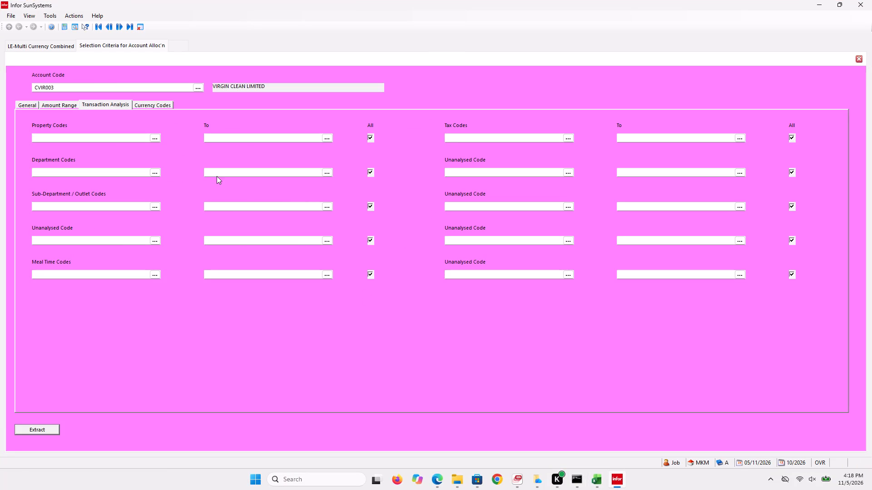
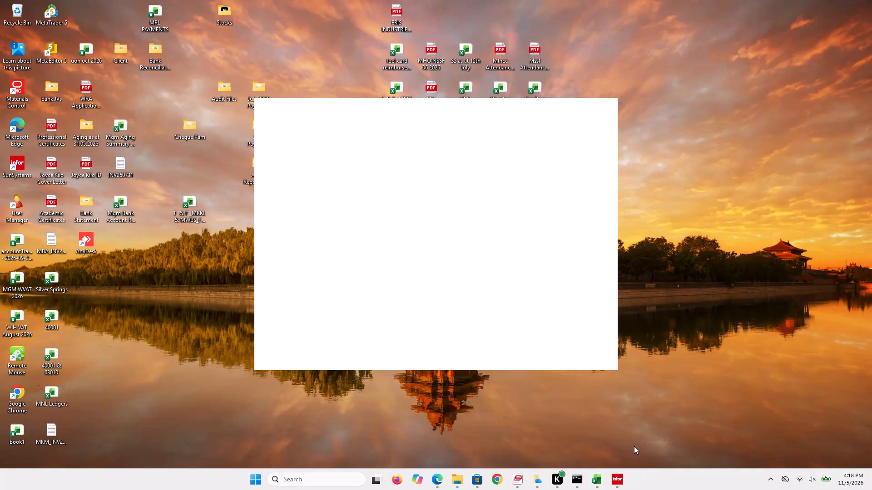
Browse the account lookup from CVIR003 onward, through the remaining creditors and into the debtor accounts, and leave it without choosing one.
left_click(622, 477)
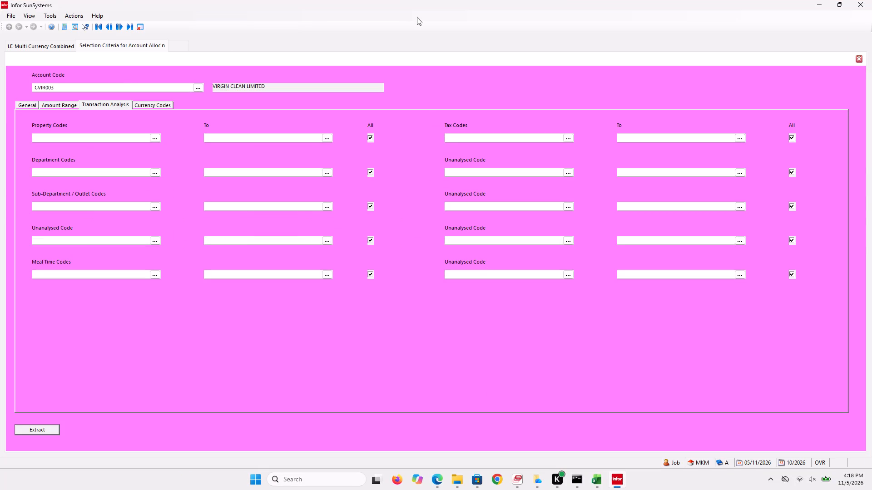
left_click(194, 89)
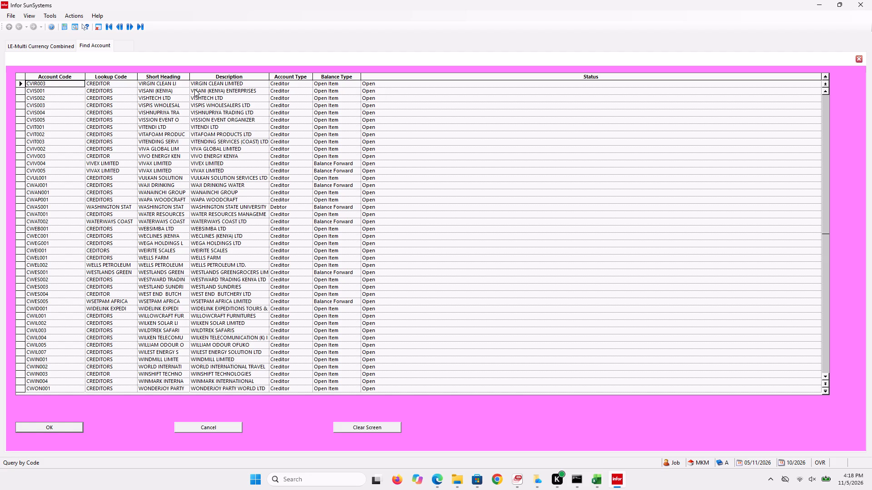
left_click(139, 201)
key("Down")
key("Down")
key("Down")
key("Down")
key("Down")
key("Down")
key("Down")
key("Down")
key("Down")
key("Down")
key("Down")
key("Down")
key("Down")
key("Down")
key("Down")
key("Down")
key("Down")
key("Down")
key("Down")
key("Down")
key("Down")
key("Down")
key("Down")
key("Down")
key("Down")
key("Down")
key("Down")
key("Down")
key("Down")
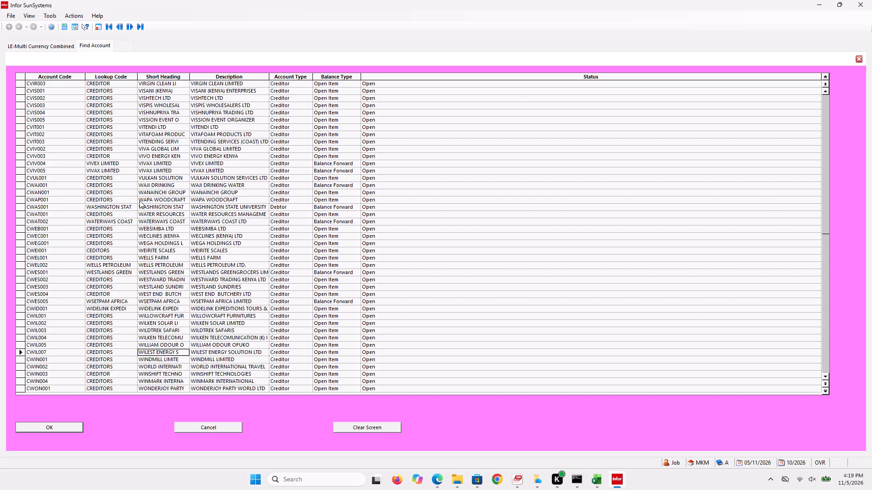
key("Down")
key("Down")
key("Down")
key("Down")
key("Down")
key("Down")
key("Down")
key("Down")
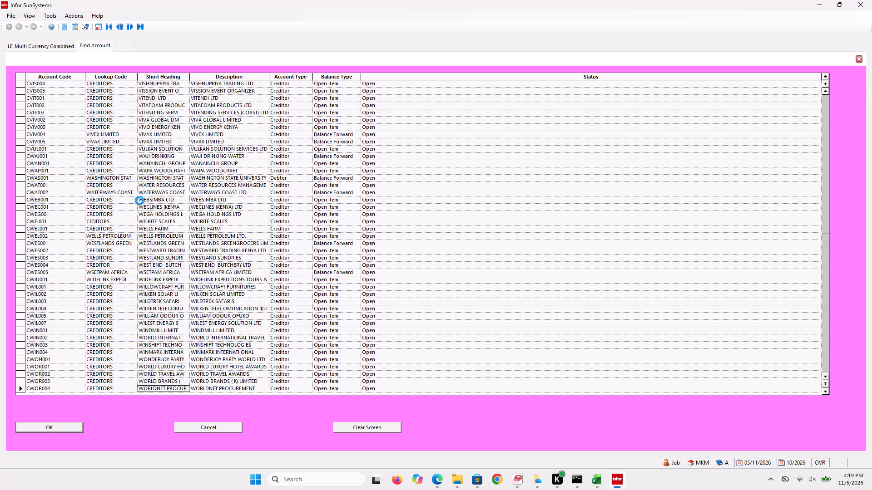
key("Down")
key("Down")
key("Down")
key("Down")
key("Down")
key("Down")
key("Down")
key("Down")
key("Down")
key("Down")
key("Down")
key("Down")
key("Down")
key("Down")
key("Down")
key("Down")
key("Down")
key("Down")
key("Down")
key("Down")
key("Down")
key("Down")
key("Down")
key("Down")
key("Down")
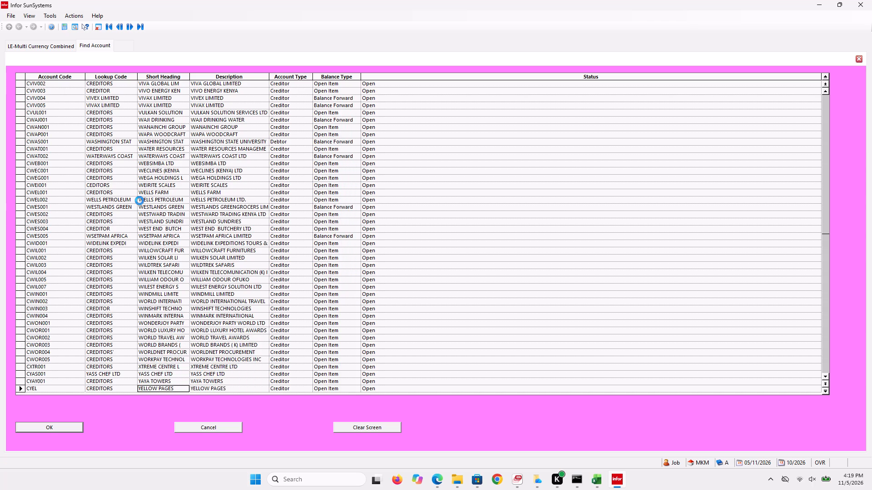
key("Down")
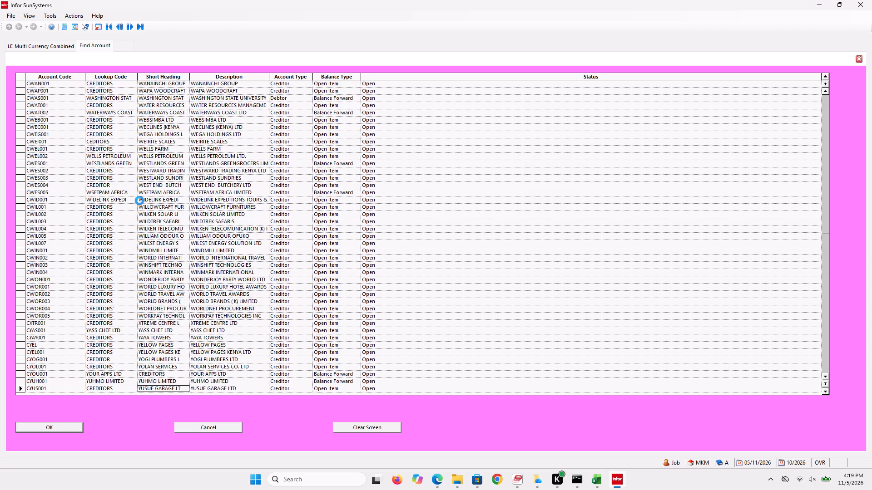
key("Down")
key("Down")
key("Down")
key("Down")
key("Down")
key("Down")
key("Down")
key("Down")
key("Down")
key("Down")
key("Down")
key("Down")
key("Down")
key("Down")
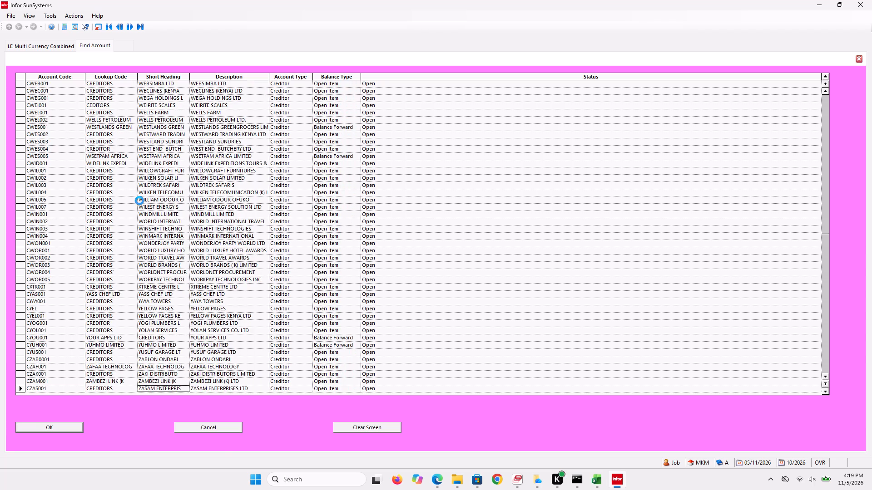
key("Down")
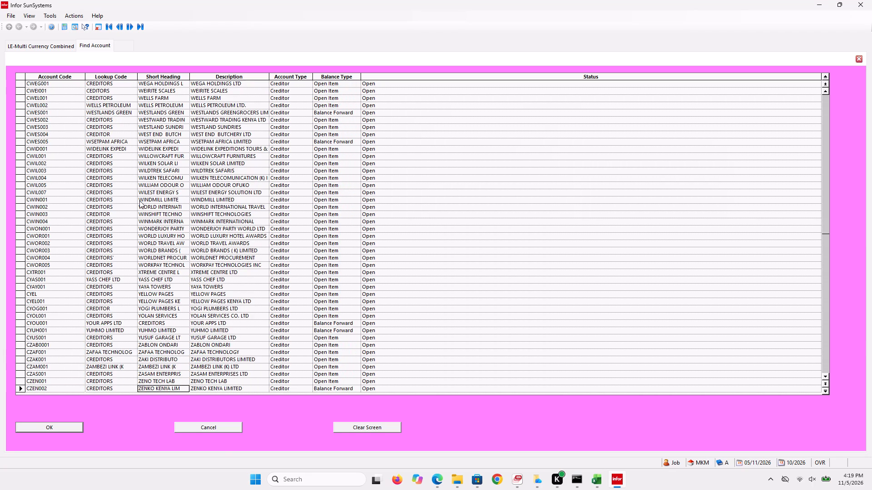
key("Down")
key("Down")
key("Down")
key("Down")
key("Down")
key("Down")
key("Down")
key("Down")
key("Down")
key("Down")
key("Down")
key("Down")
key("Down")
key("Down")
key("Down")
key("Down")
key("Down")
key("Down")
key("Down")
key("Down")
key("Down")
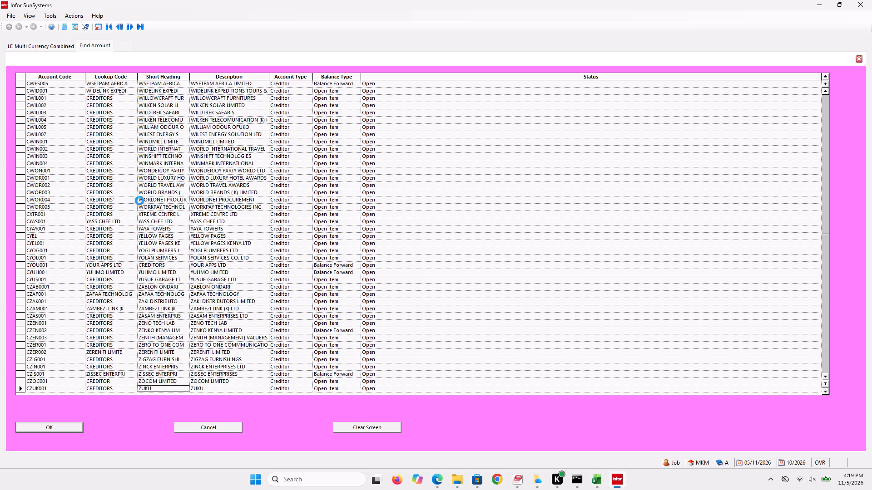
key("Down")
key("Down")
key("Down")
key("Down")
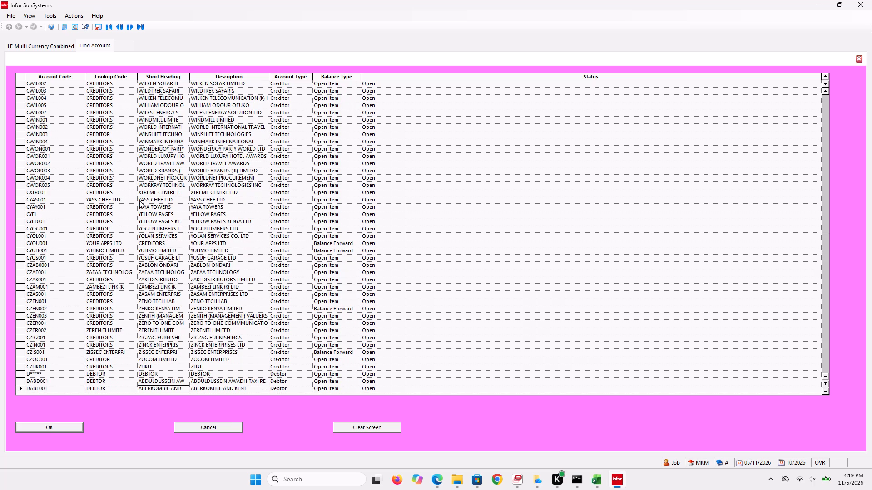
key("Down")
key("Down")
key("Down")
key("Down")
key("Down")
key("Down")
key("Down")
key("Down")
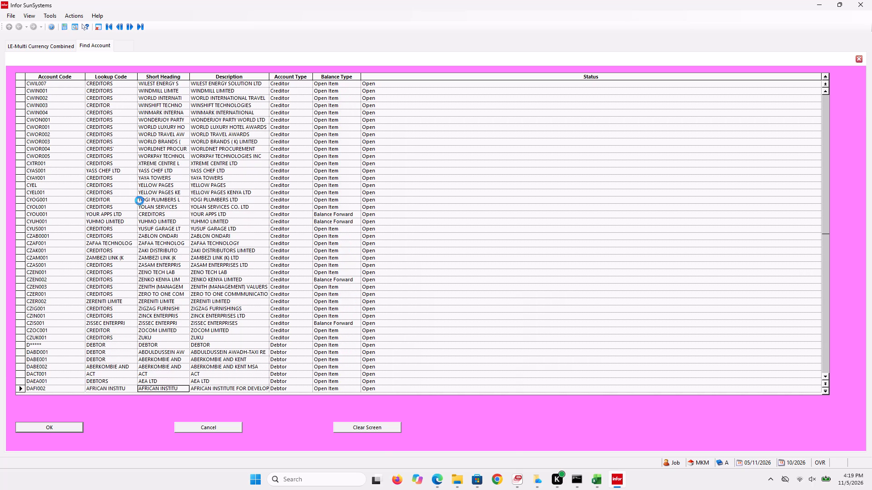
key("Down")
key("Down")
key("Down")
key("Down")
key("Down")
key("Down")
key("Down")
key("Down")
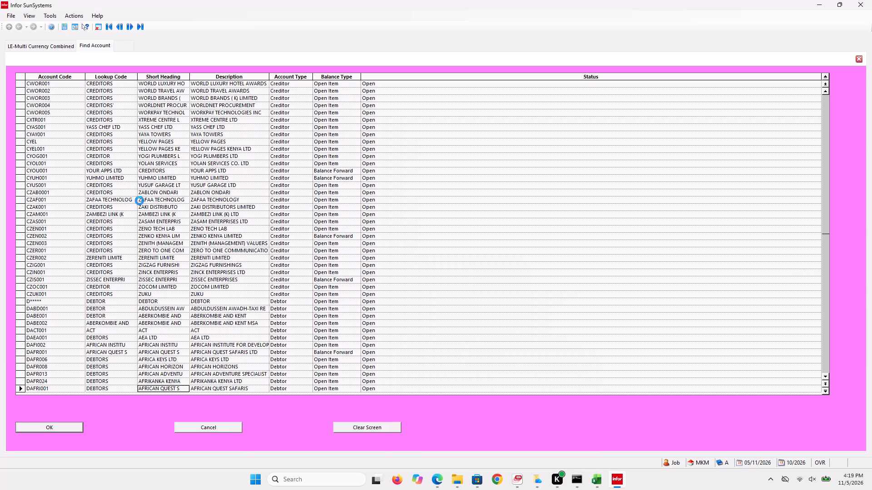
key("Down")
key("Down")
key("Down")
key("Down")
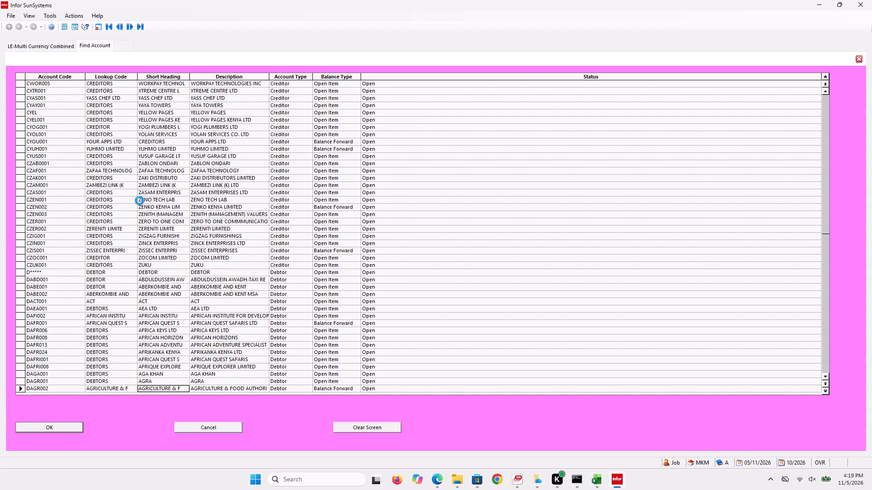
key("Down")
key("Down")
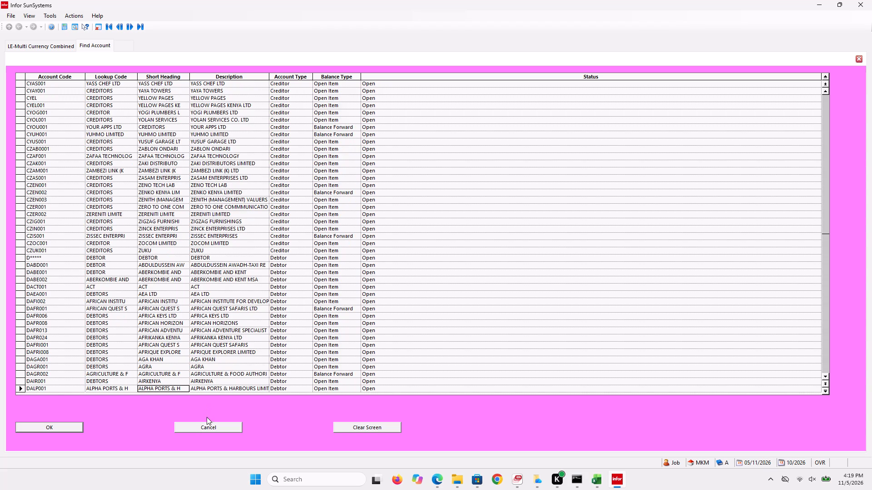
left_click(205, 423)
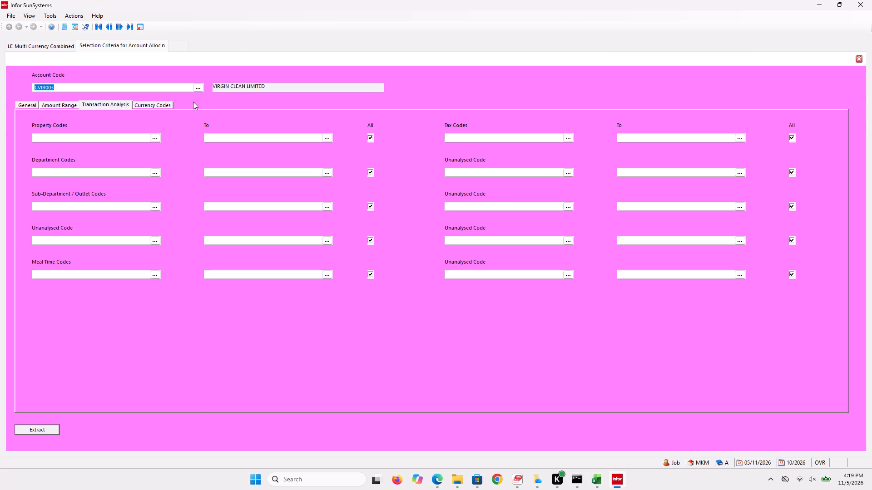
Clear the account code CVIR003 from the account allocation selection criteria.
left_click(129, 80)
left_click(144, 85)
key("BackSpace")
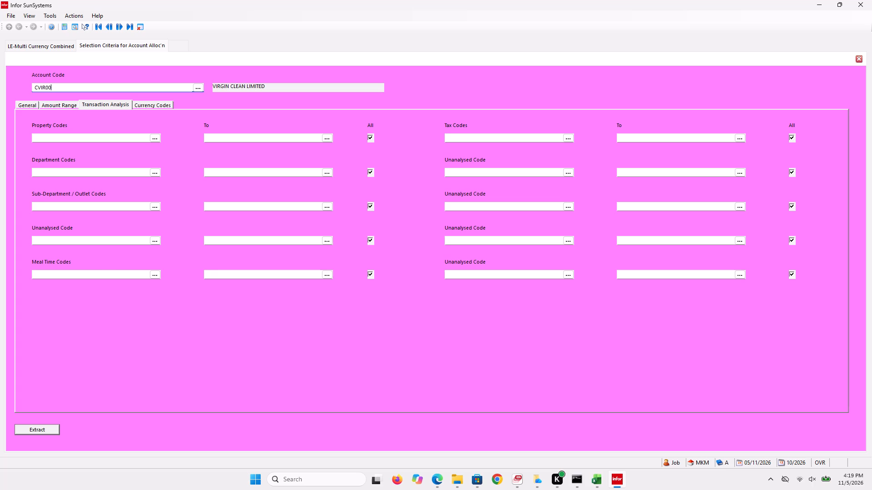
key("BackSpace")
key("BackSpace")
key("BackSpace")
key("BackSpace")
key("BackSpace")
key("BackSpace")
key("BackSpace")
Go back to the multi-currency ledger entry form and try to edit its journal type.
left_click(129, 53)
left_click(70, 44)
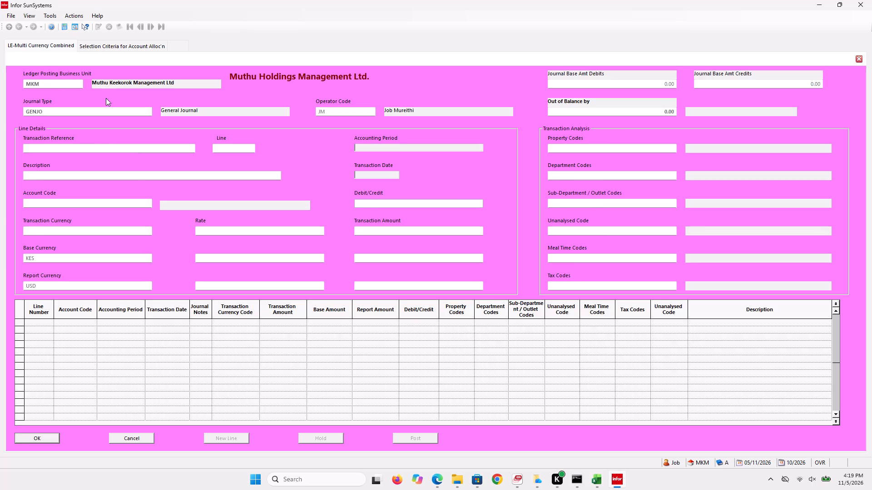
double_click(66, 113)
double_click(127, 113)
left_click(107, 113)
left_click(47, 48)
Cancel the blank general journal entry and close the multi-currency ledger entry form.
left_click(129, 441)
key("Escape")
key("Escape")
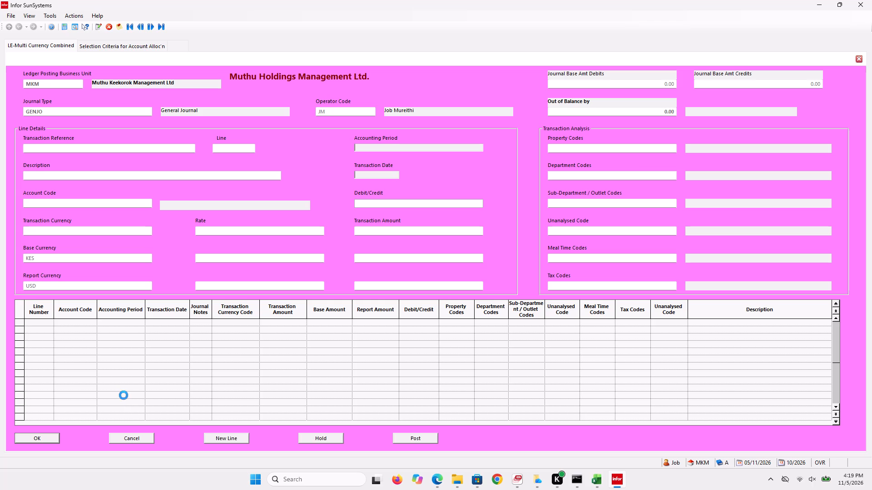
key("Escape")
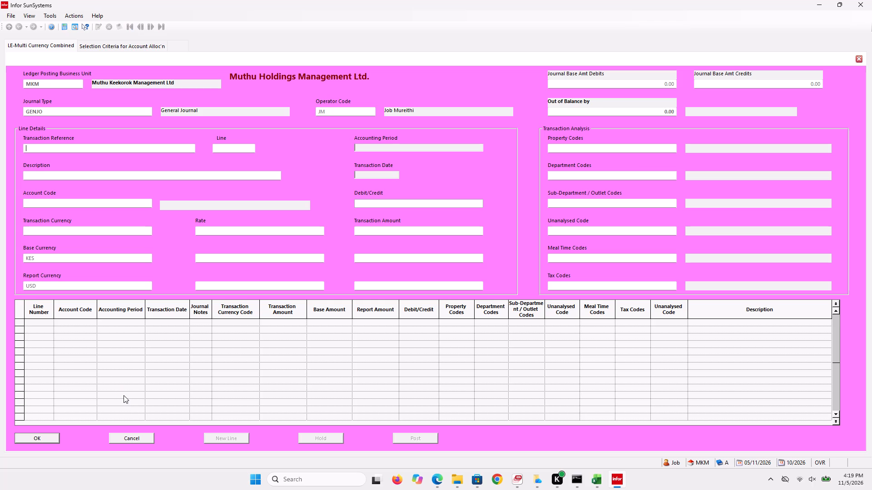
left_click(129, 441)
left_click(87, 45)
left_click(33, 45)
left_click(856, 61)
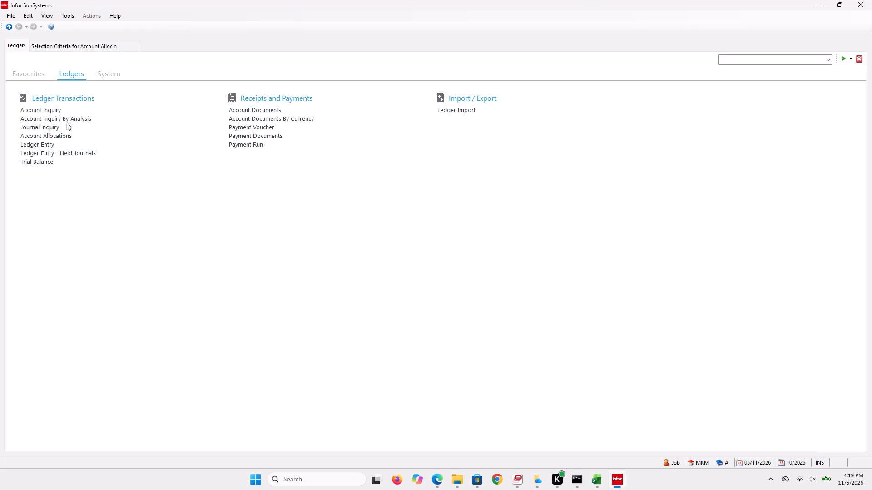
Start a new ledger entry and continue despite today's date being outside the open dates range.
double_click(41, 147)
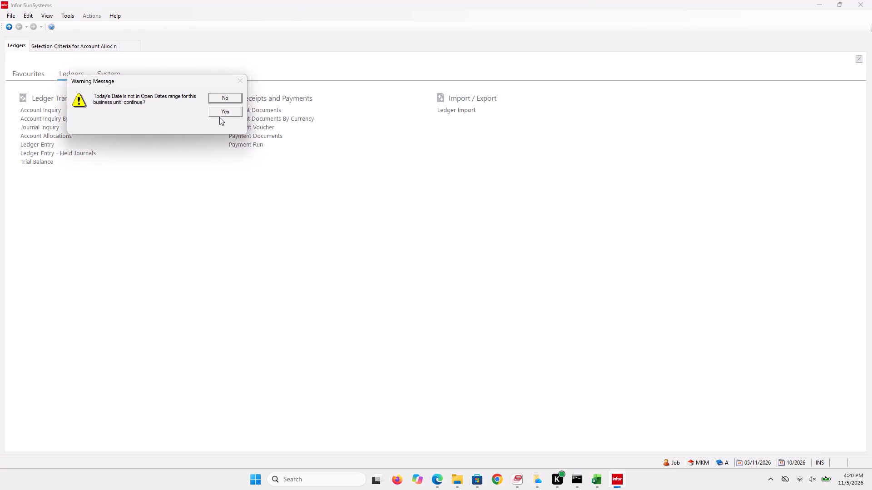
left_click(219, 117)
left_click(226, 114)
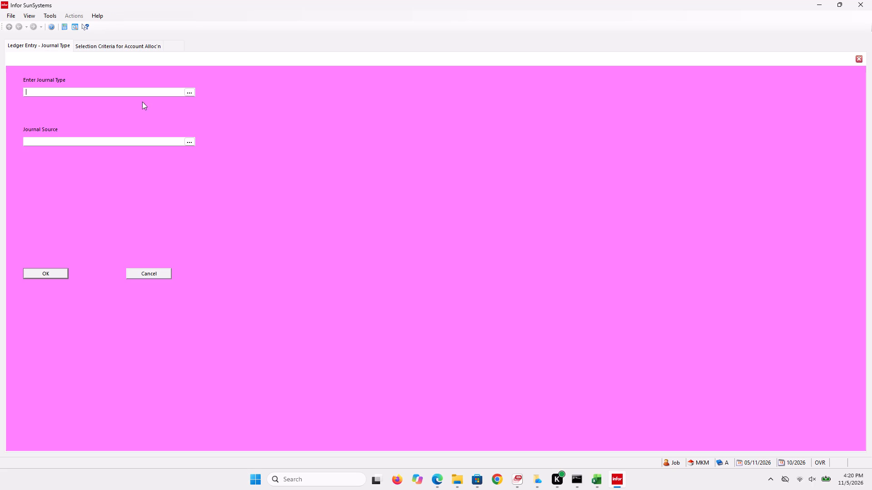
Look through the journal type lookup from APCHQ to XOPB and back, and leave it without choosing a type.
left_click(194, 94)
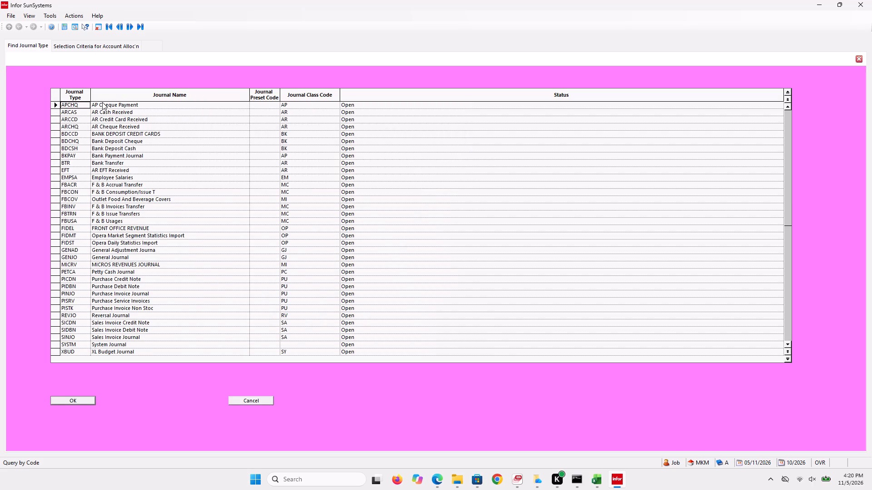
key("Down")
key("Down")
key("Down")
key("Down")
key("Down")
key("Down")
key("Down")
key("Down")
key("Down")
key("Down")
key("Down")
key("Down")
key("Down")
key("Down")
key("Down")
key("Down")
key("Down")
key("Down")
key("Down")
key("Down")
key("Down")
key("Down")
key("Down")
key("Down")
key("Down")
key("Down")
key("Down")
key("Down")
key("Down")
key("Down")
key("Up")
key("Up")
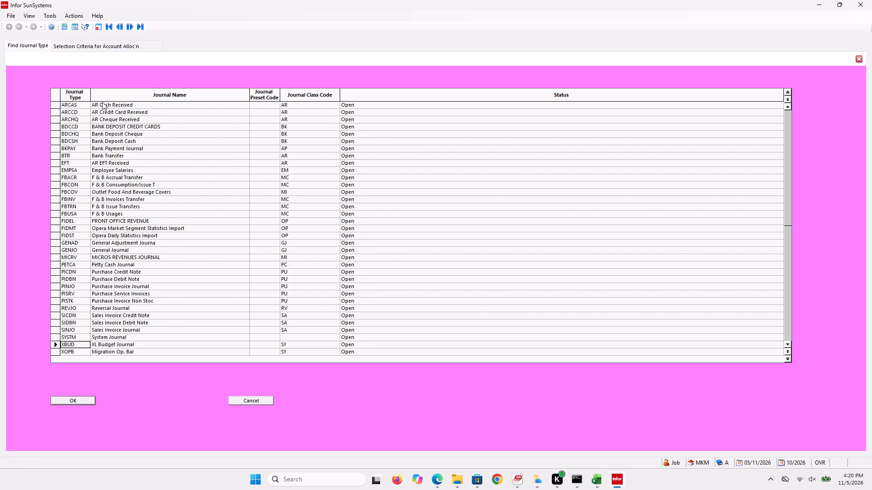
key("Down")
key("Down")
key("Down")
key("Down")
key("Down")
key("Down")
key("Down")
key("Down")
key("Down")
key("Down")
key("Down")
key("Down")
key("Down")
key("Down")
key("Down")
key("Down")
key("Down")
key("Down")
key("Down")
key("Down")
key("Down")
key("Up")
key("Up")
key("Up")
key("Up")
key("Up")
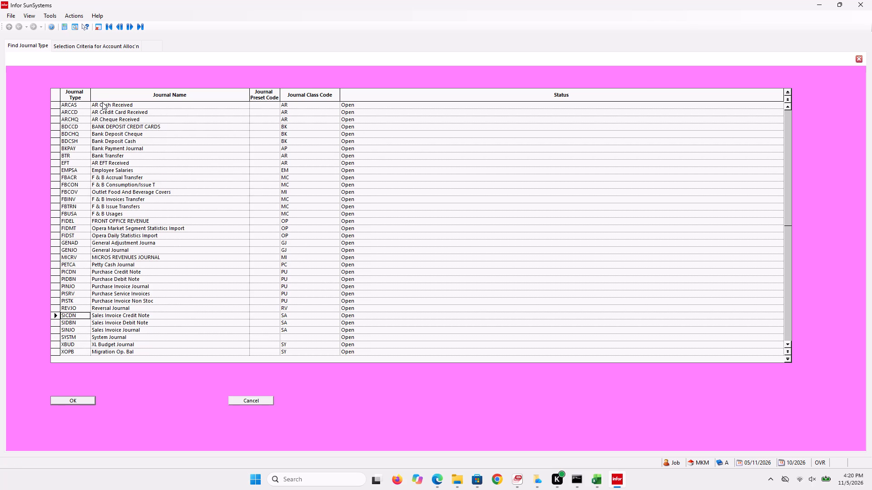
key("Up")
key("Up")
key("Up")
key("Up")
key("Up")
key("Up")
key("Up")
key("Up")
key("Up")
key("Up")
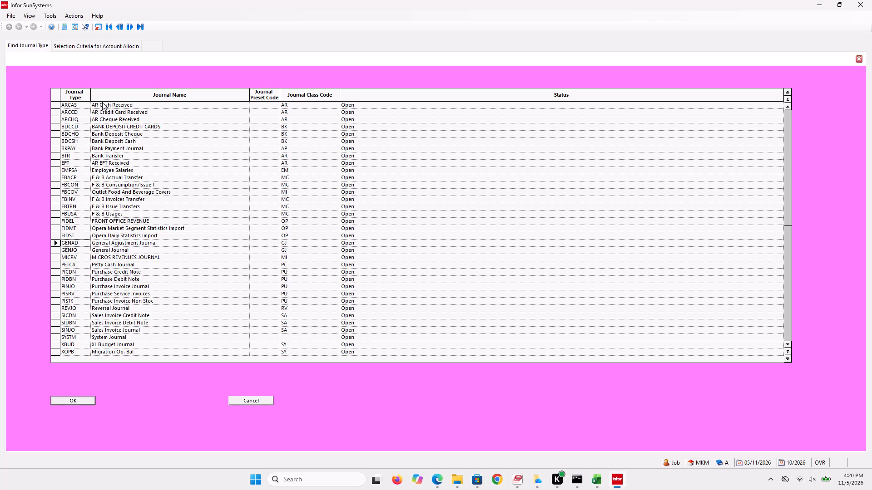
key("Up")
key("Up")
key("Up")
key("Up")
key("Up")
key("Up")
key("Up")
key("Up")
key("Up")
key("Up")
key("Up")
key("Up")
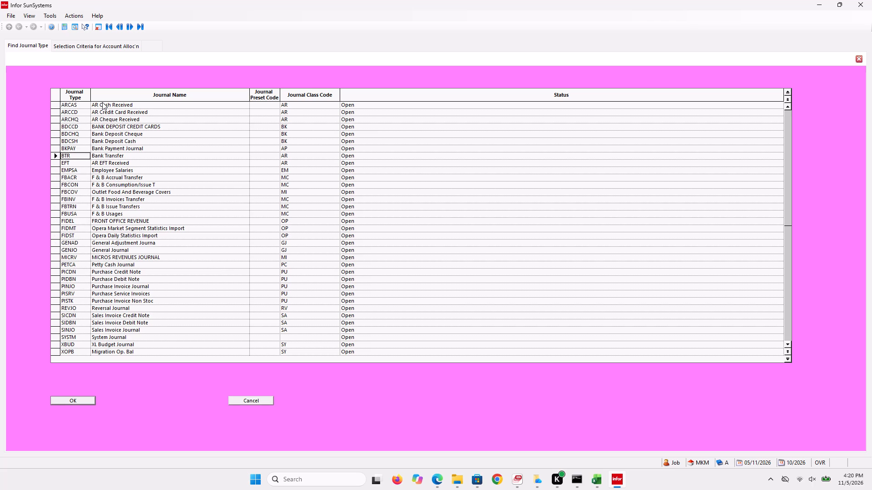
key("Up")
key("Up")
key("Up")
key("Up")
key("Up")
key("Up")
key("Down")
key("Down")
key("Down")
key("Down")
key("Down")
key("Down")
key("Down")
key("Down")
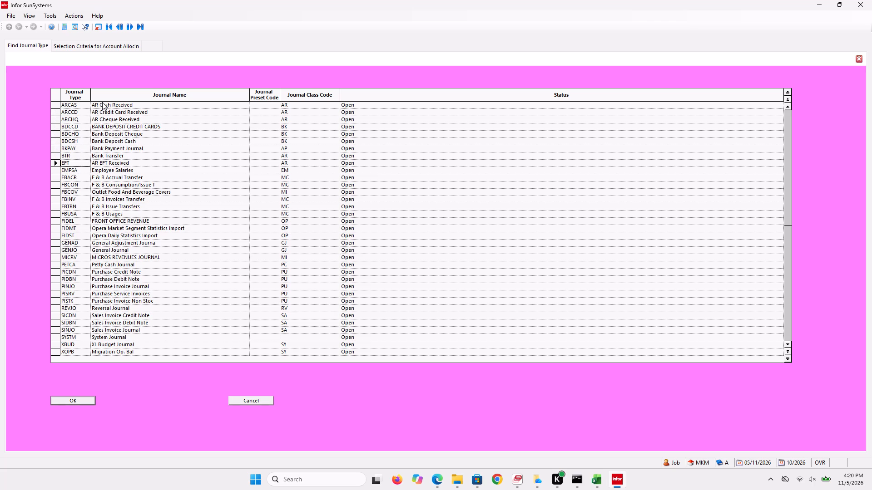
key("Down")
key("Down")
key("Down")
key("Down")
key("Down")
key("Down")
key("Down")
key("Down")
key("Down")
key("Down")
key("Down")
key("Down")
key("Down")
key("Down")
key("Down")
key("Down")
key("Down")
key("Down")
key("Down")
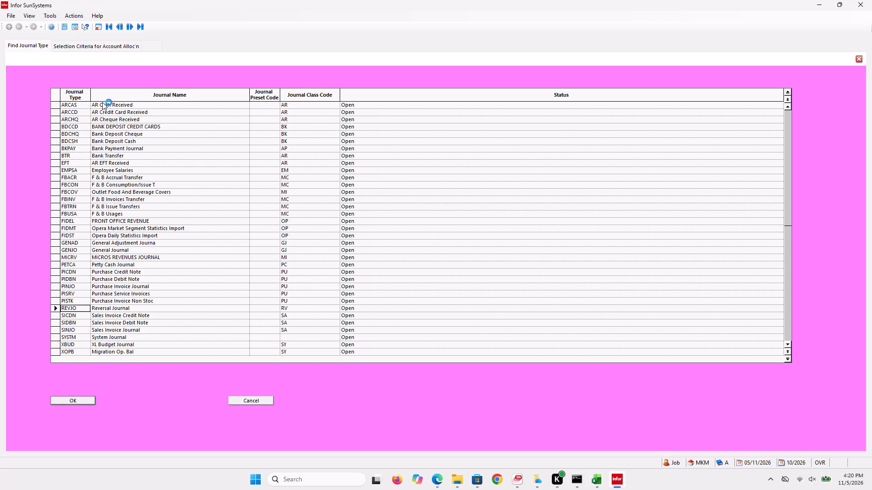
key("Down")
key("Down")
key("Down")
key("Down")
key("Down")
key("Down")
key("Down")
key("Down")
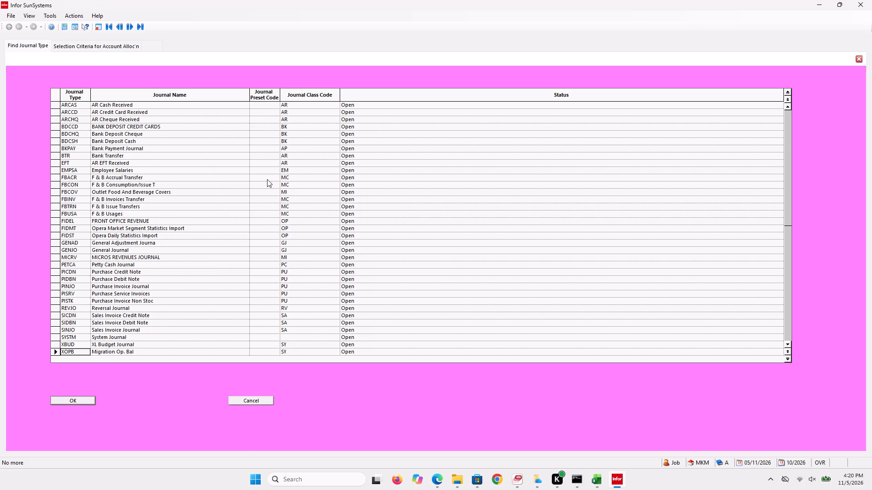
left_click(253, 402)
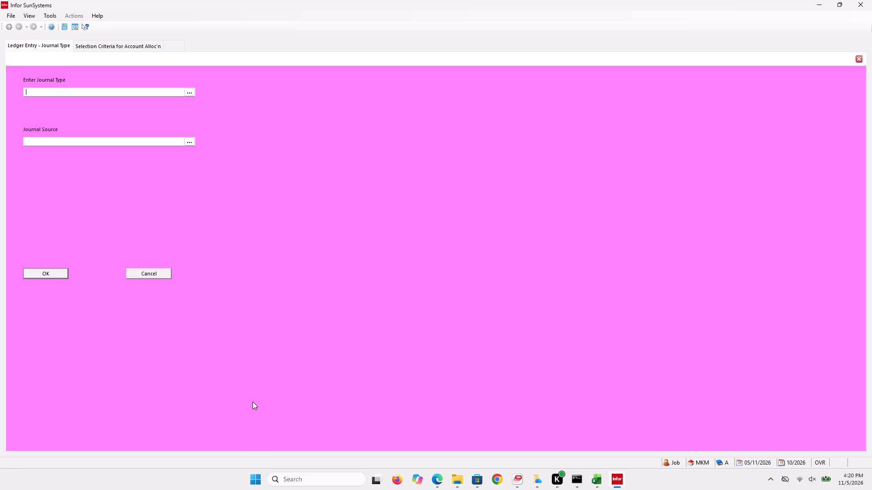
Open the operator code lookup for the journal source and look through the operators and their group codes.
left_click(192, 145)
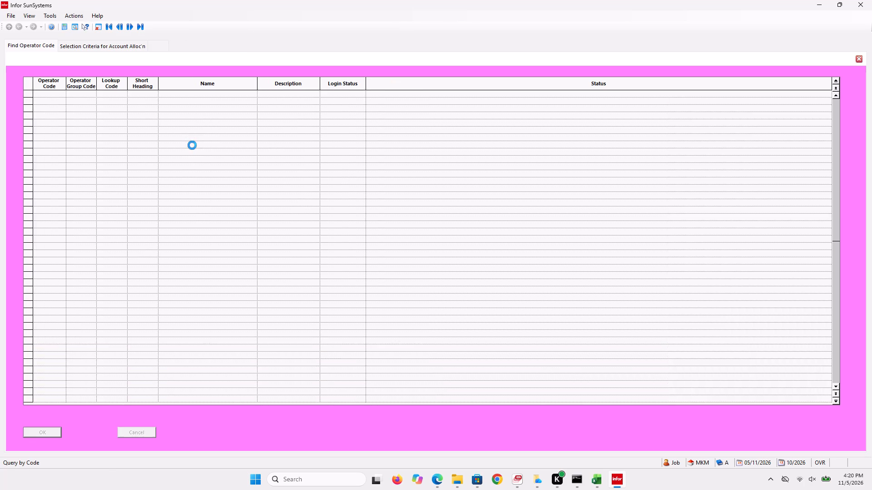
key("Down")
key("Down")
key("Down")
key("Down")
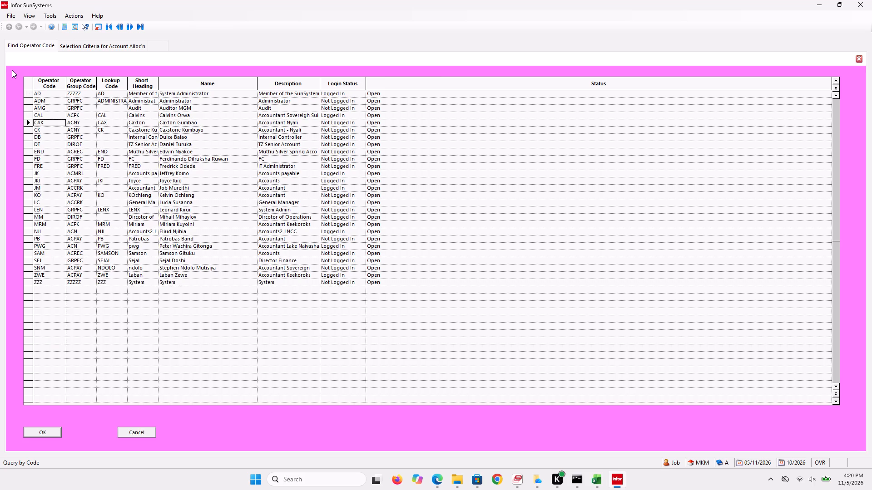
key("Down")
key("Down")
key("Down")
key("Right")
key("Up")
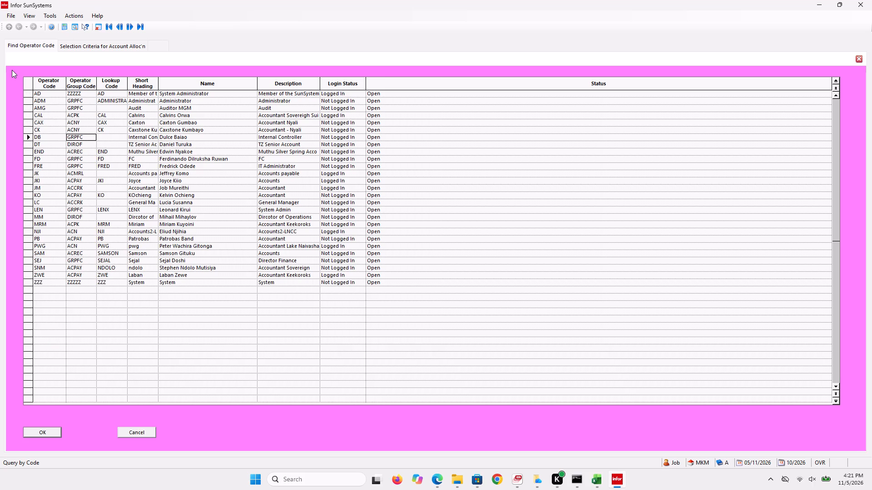
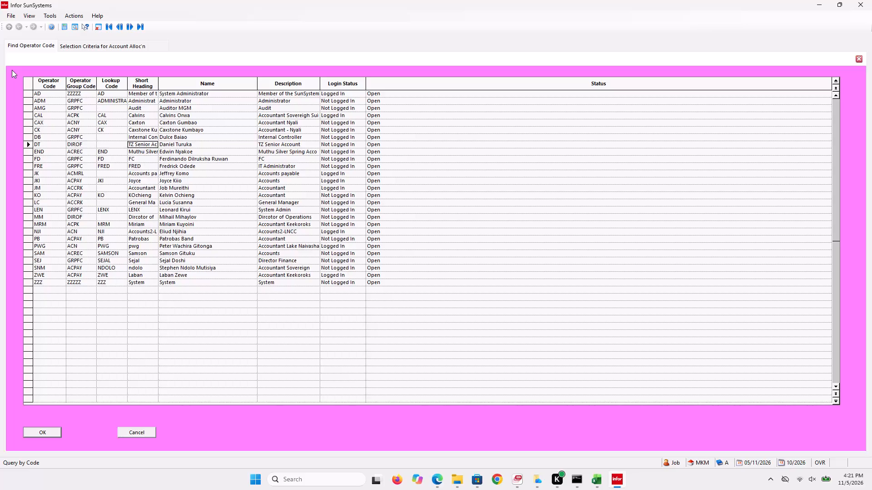
Look through the remaining operators down to ZZZ in the operator code lookup, and leave it without choosing one.
key("Down")
key("Down")
key("Down")
key("Down")
key("Down")
key("Down")
key("Down")
key("Down")
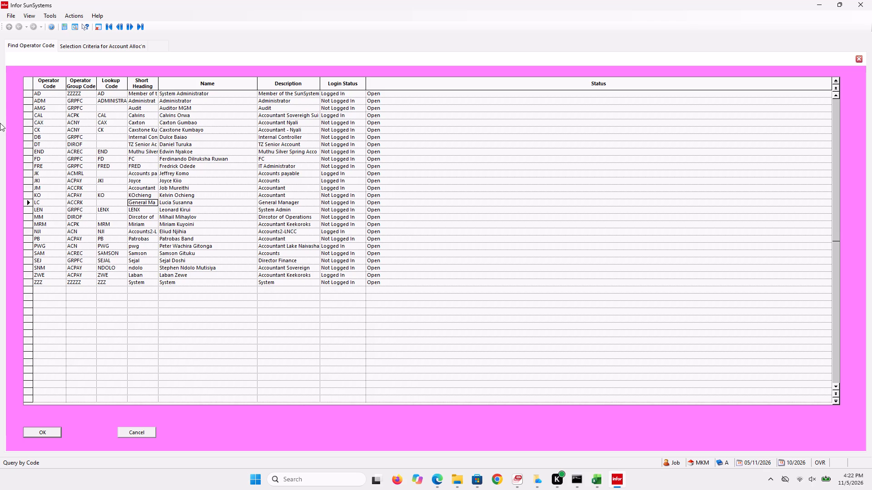
left_click(120, 202)
key("Down")
key("Down")
key("Down")
key("Down")
key("Down")
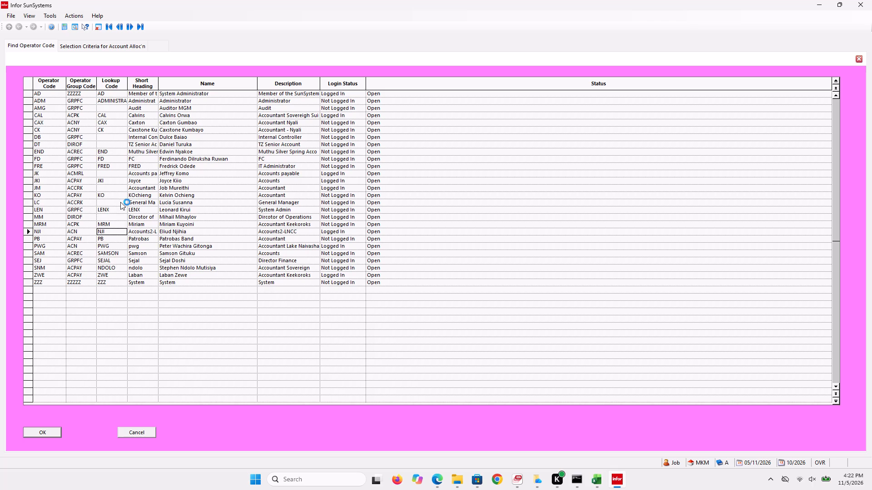
key("Down")
key("Down")
key("Down")
key("Down")
key("Down")
key("Down")
key("Down")
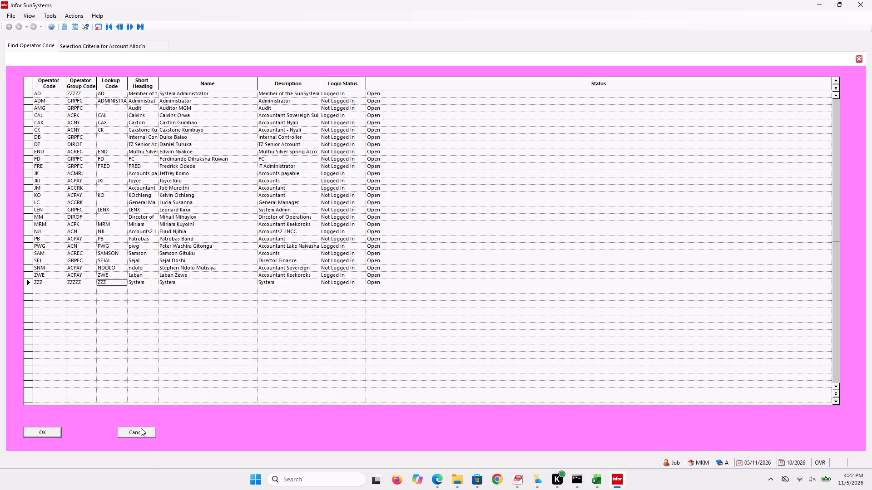
left_click(141, 434)
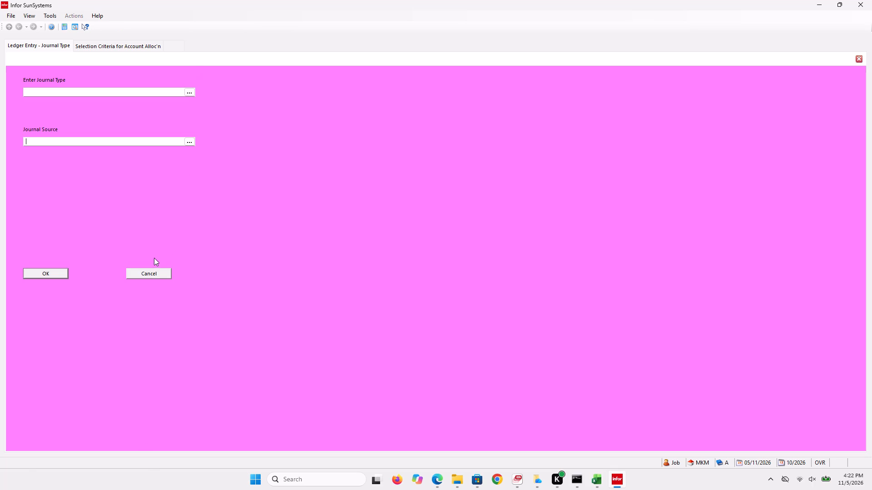
Cancel the new ledger entry without giving a journal type or journal source.
left_click(150, 274)
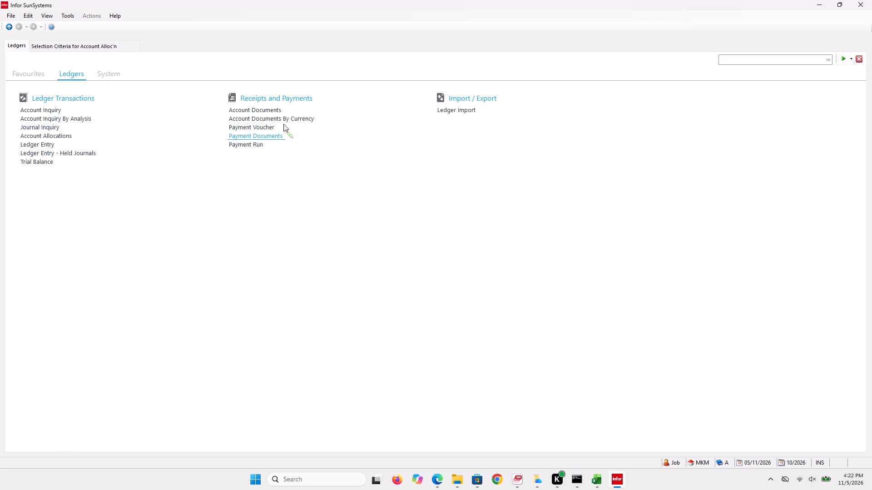
Open Account Documents By Currency and continue despite today's date being outside the open dates range.
double_click(260, 117)
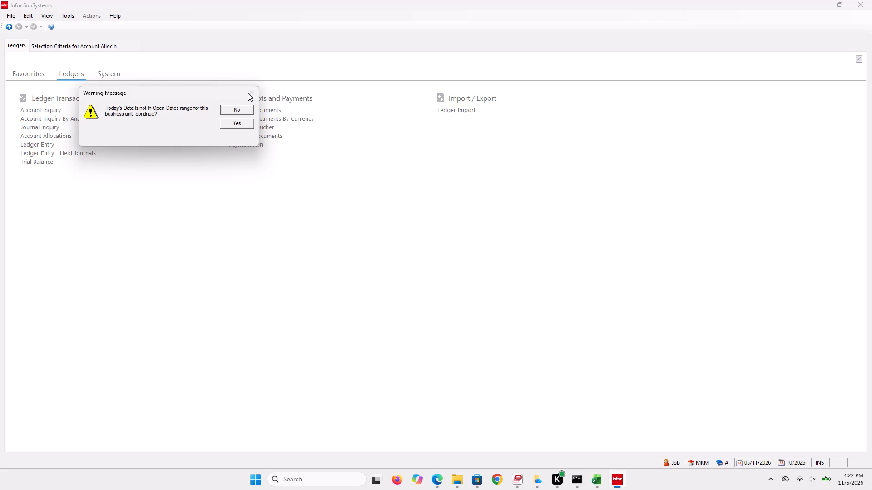
left_click_drag(248, 93, 238, 109)
left_click_drag(238, 109, 233, 152)
left_click_drag(233, 152, 244, 118)
left_click_drag(244, 118, 244, 136)
left_click(244, 129)
left_click_drag(244, 127, 239, 119)
left_click(239, 119)
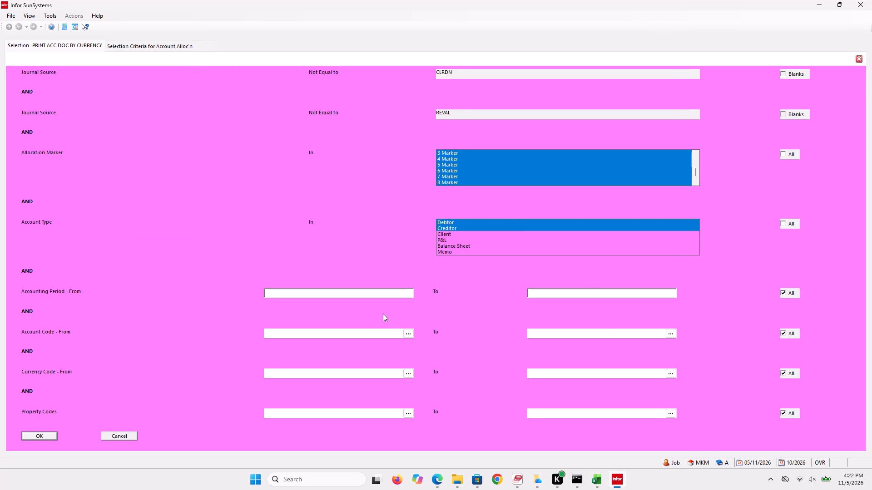
Open the lookup for the starting account code and look through the fixed asset, depreciation, cash and bank accounts from 10002 to 12117.
left_click(411, 333)
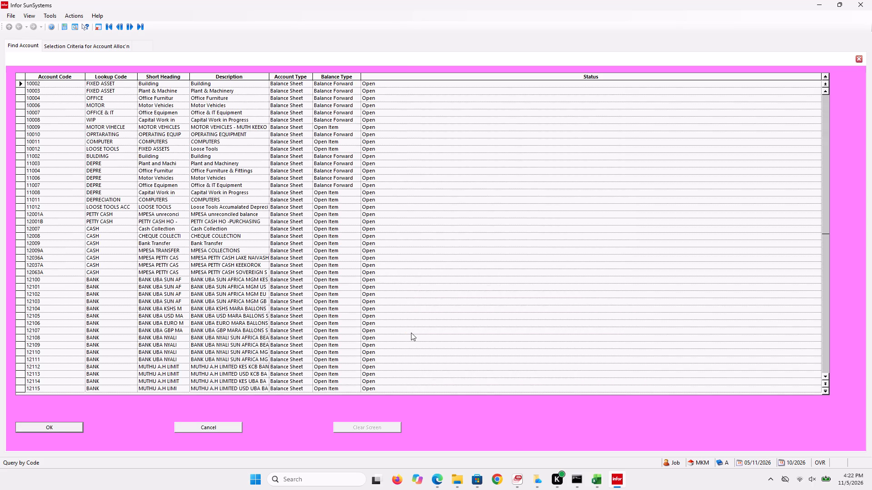
key("Down")
key("Down")
key("Down")
key("Down")
key("Down")
key("Down")
key("Down")
key("Down")
key("Down")
key("Down")
key("Down")
key("Down")
key("Down")
key("Down")
key("Down")
key("Down")
key("Down")
key("Down")
key("Down")
key("Down")
key("Down")
key("Down")
key("Down")
key("Down")
key("Down")
key("Down")
key("Down")
key("Down")
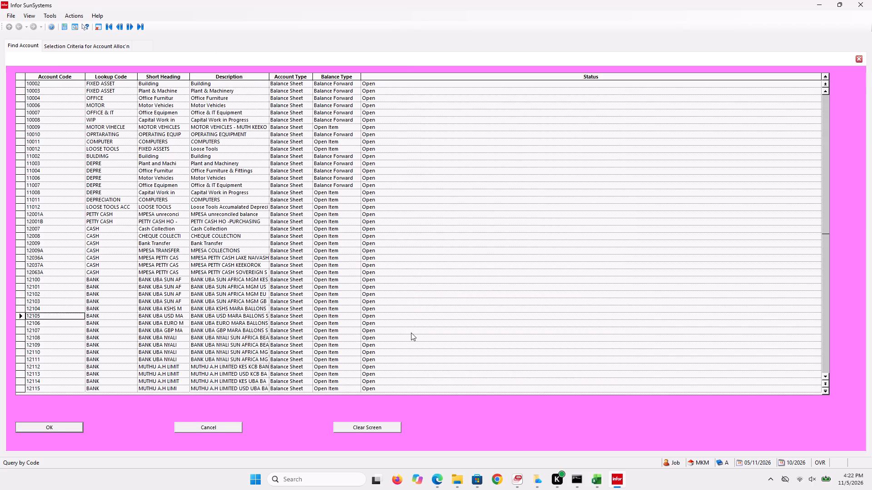
key("Down")
key("Down")
key("Down")
key("Down")
key("Down")
key("Down")
key("Down")
key("Down")
key("Down")
key("Down")
key("Down")
key("Down")
key("Down")
key("Down")
key("Down")
key("Down")
key("Down")
key("Down")
key("Down")
key("Down")
key("Down")
key("Down")
key("Down")
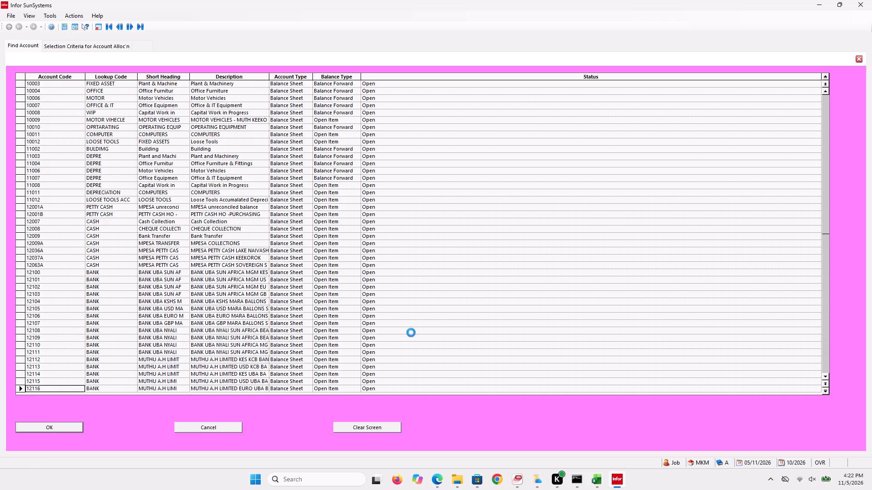
Look further through the bank, receivable and inventory accounts up to 15001 and back to the bank accounts, and leave the lookup without choosing one.
triple_click(823, 374)
triple_click(823, 374)
triple_click(823, 374)
triple_click(823, 374)
triple_click(823, 374)
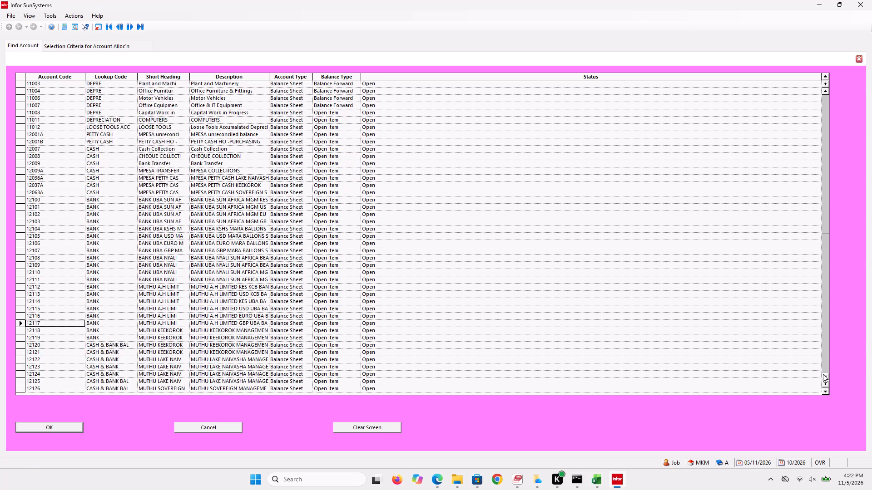
triple_click(823, 374)
triple_click(823, 374)
triple_click(823, 374)
triple_click(823, 374)
triple_click(823, 374)
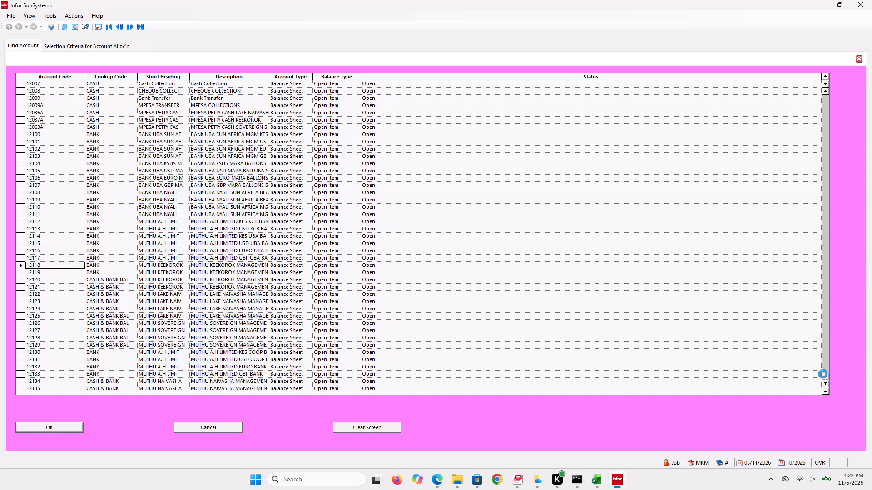
triple_click(823, 374)
triple_click(823, 374)
triple_click(823, 374)
triple_click(823, 374)
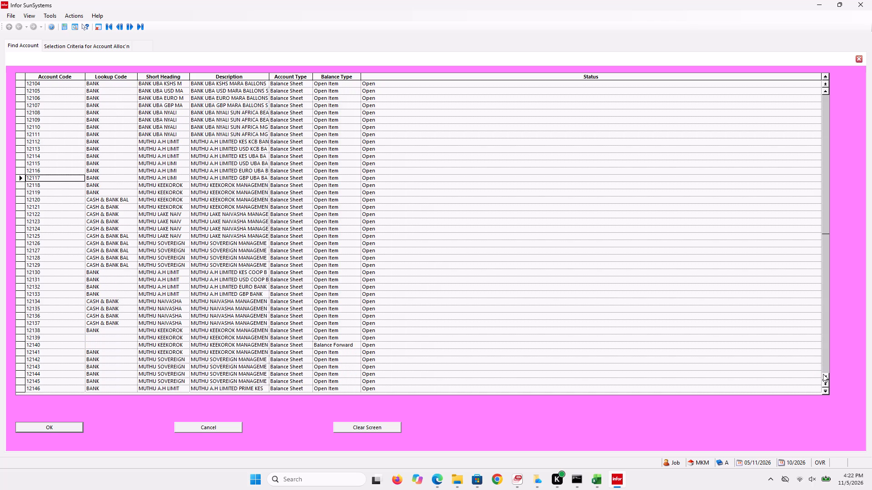
triple_click(823, 374)
triple_click(823, 374)
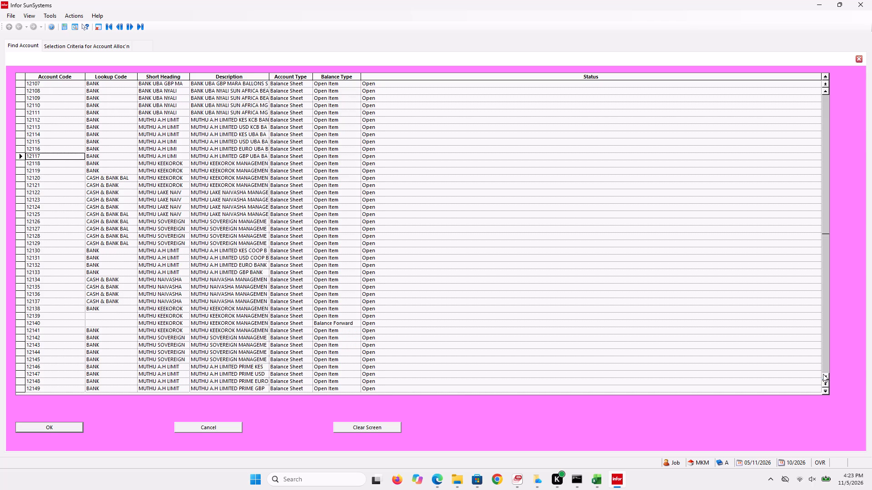
triple_click(823, 374)
triple_click(823, 374)
triple_click(823, 374)
triple_click(823, 374)
triple_click(823, 374)
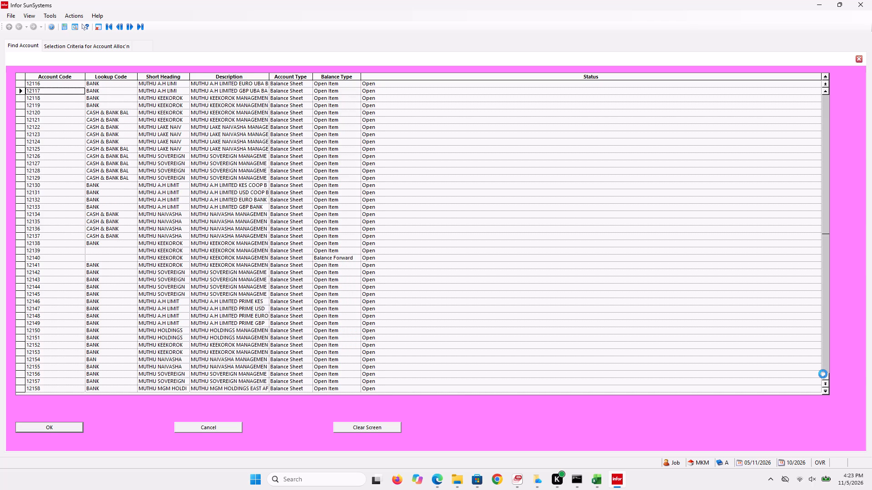
triple_click(823, 374)
triple_click(823, 374)
triple_click(823, 374)
double_click(823, 374)
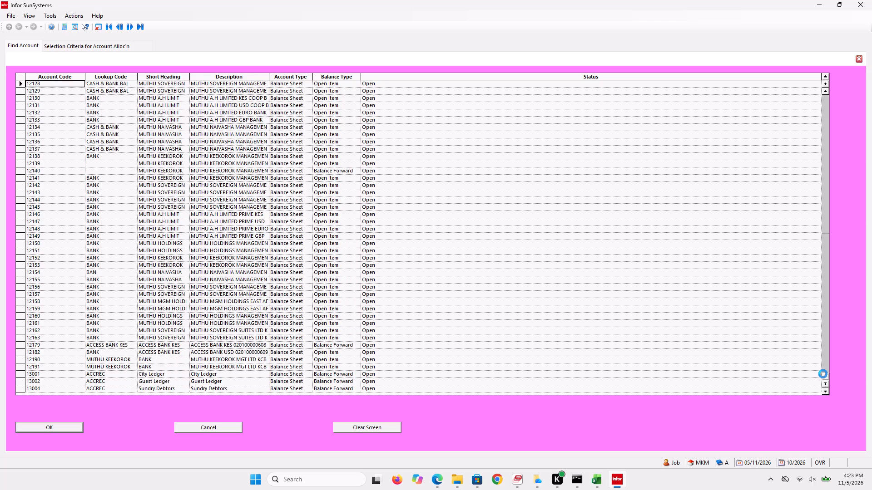
left_click(823, 351)
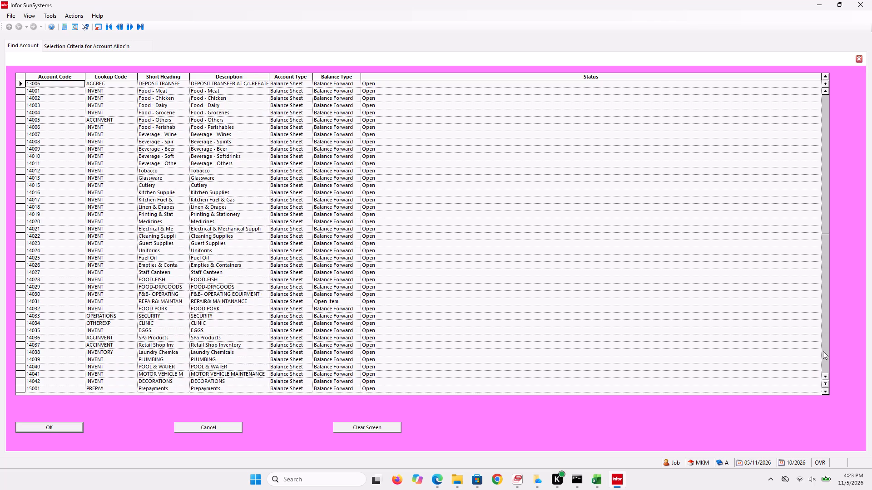
left_click(827, 215)
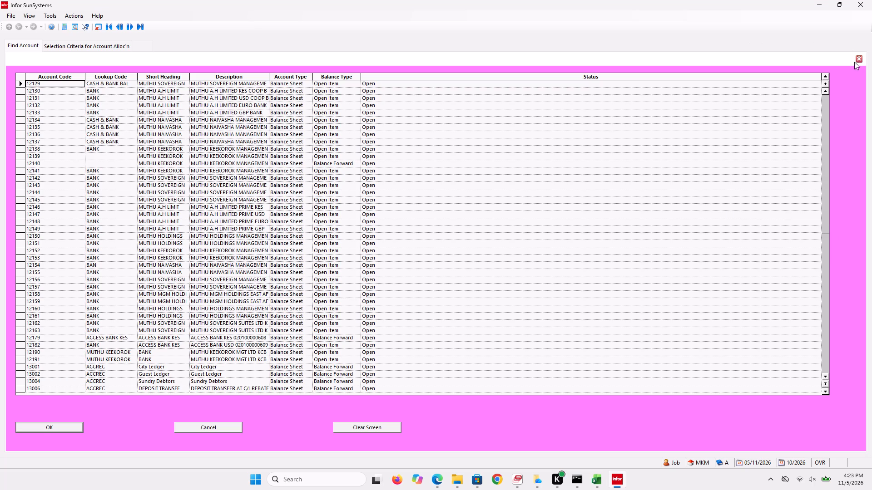
left_click(109, 43)
left_click(11, 45)
key("Down")
key("Down")
key("Down")
key("Down")
key("Down")
left_click(150, 235)
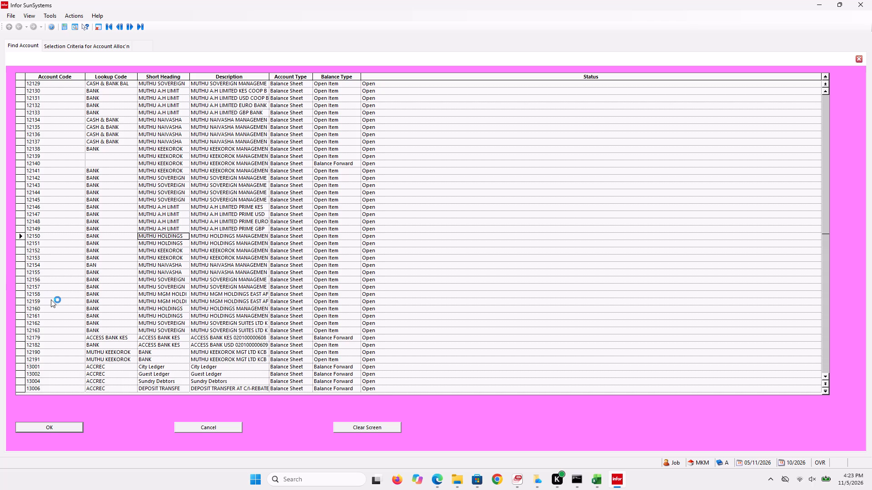
left_click(208, 426)
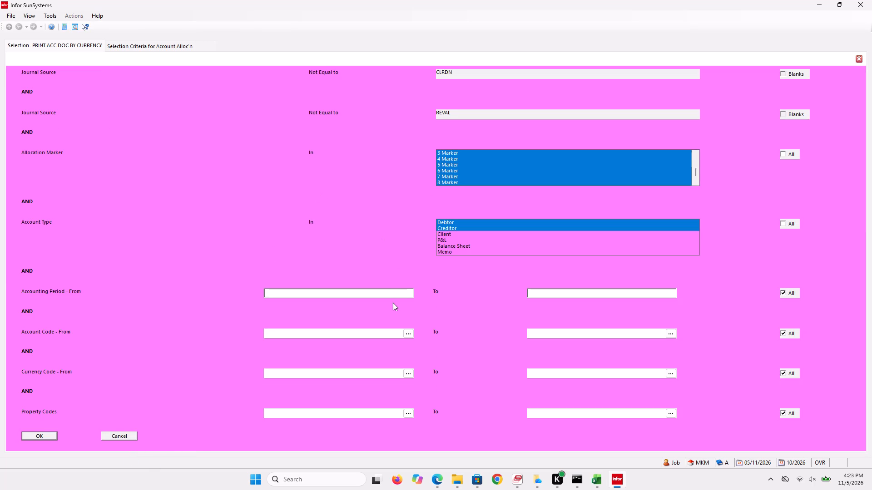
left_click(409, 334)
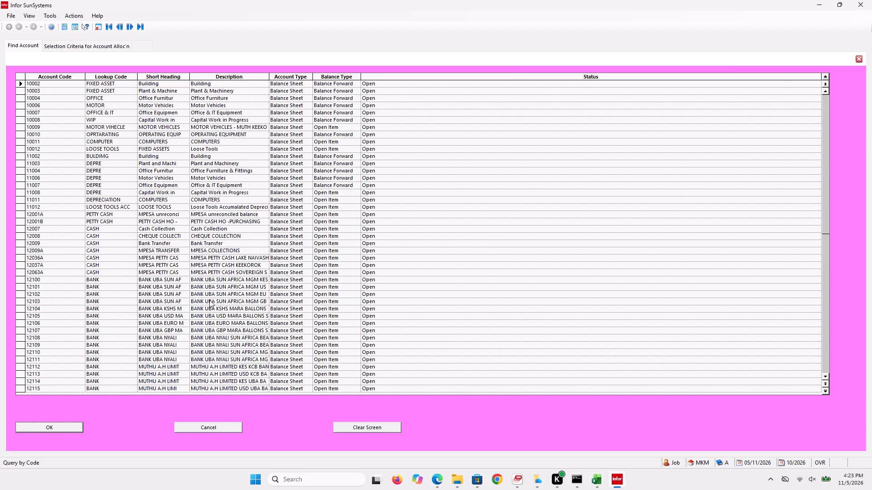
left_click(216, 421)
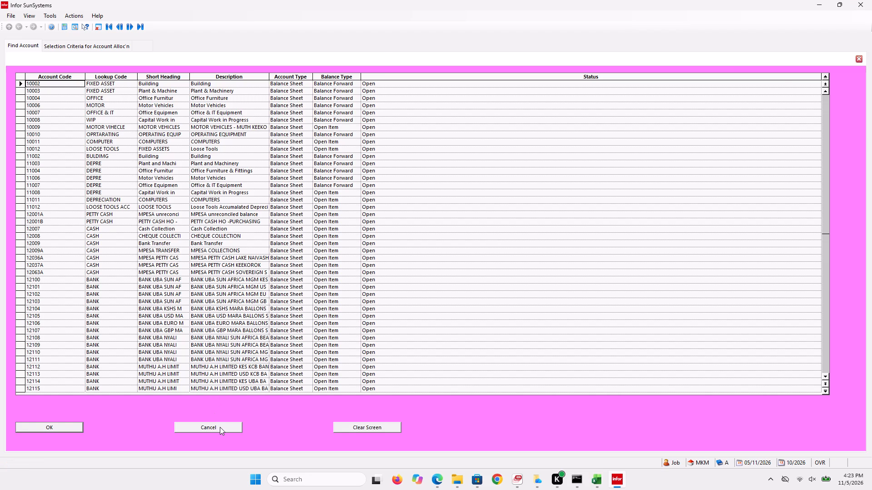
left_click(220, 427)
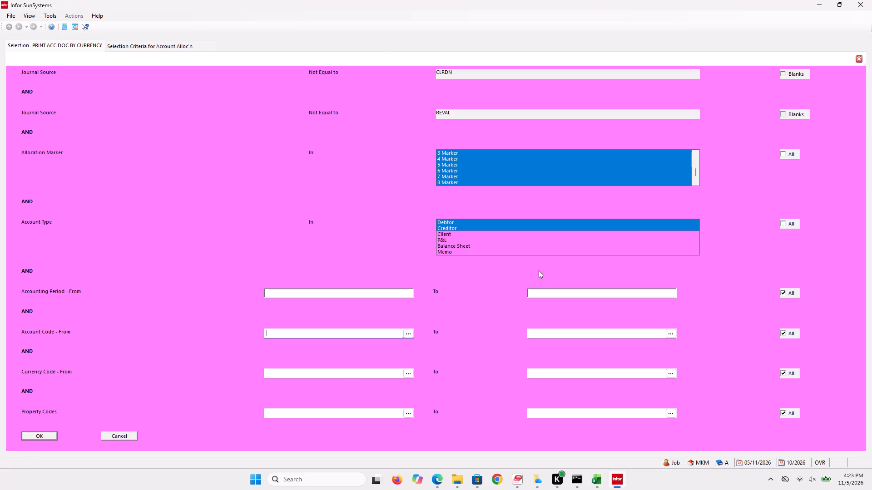
Choose account 10007, Office & IT Equipment, as the starting account code of the selection.
left_click(406, 332)
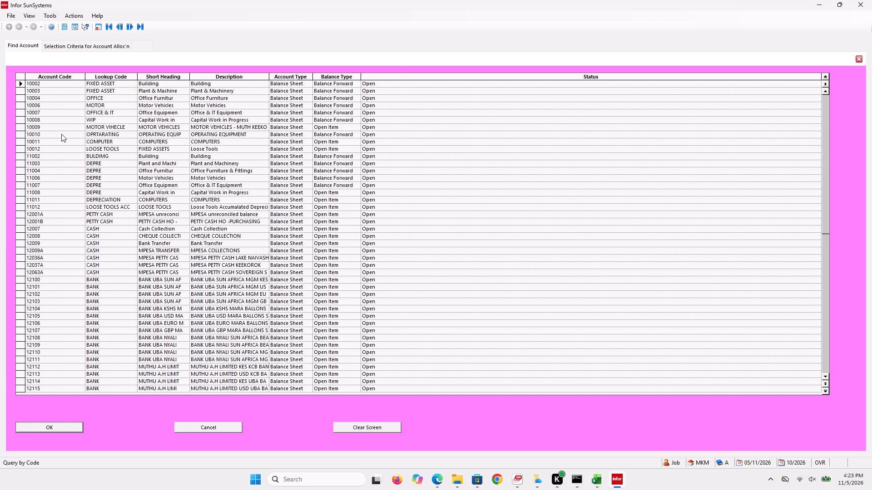
left_click(61, 133)
left_click(77, 111)
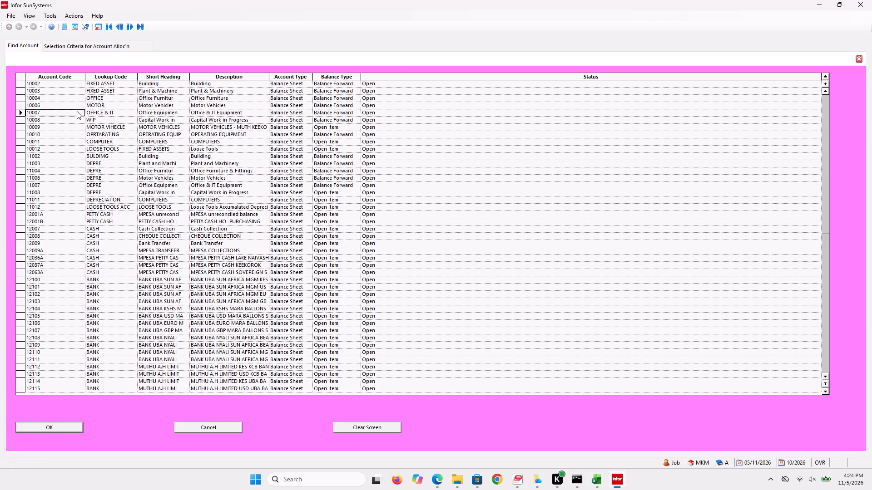
key("Return")
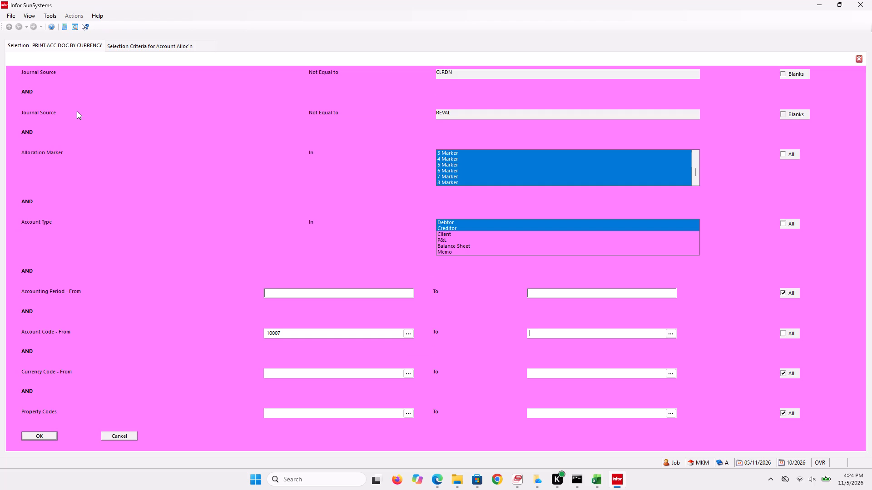
Reopen the starting account code lookup and look through the accounts from 10007 to the petty cash account 12063A.
left_click(411, 329)
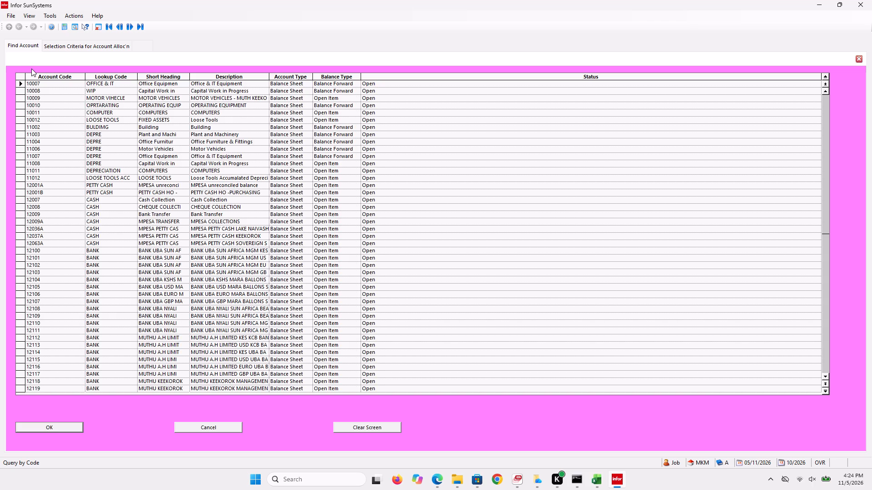
key("Down")
key("Down")
key("Down")
key("Down")
key("Down")
key("Down")
key("Down")
key("Down")
key("Down")
key("Down")
key("Down")
key("Down")
key("Down")
key("Down")
key("Down")
key("Down")
key("Down")
key("Down")
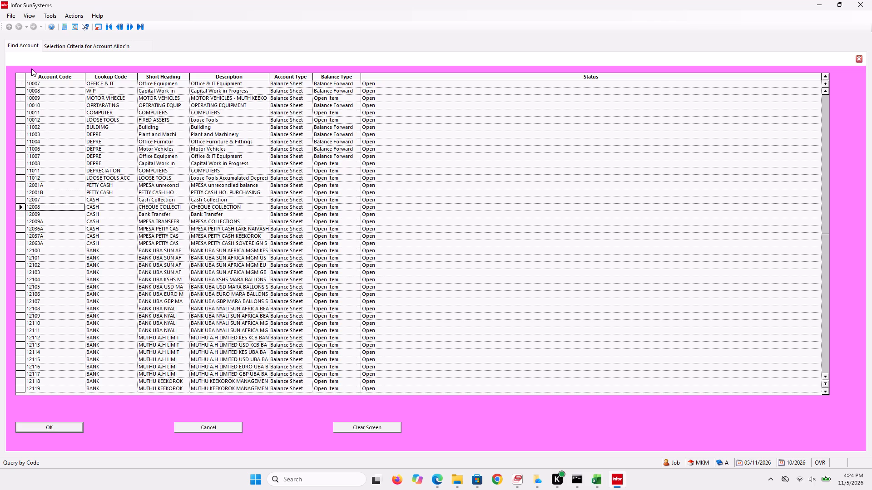
key("Down")
key("Down")
key("Down")
key("Down")
Leave the starting account code lookup without choosing another account, returning to the selection criteria.
left_click(856, 56)
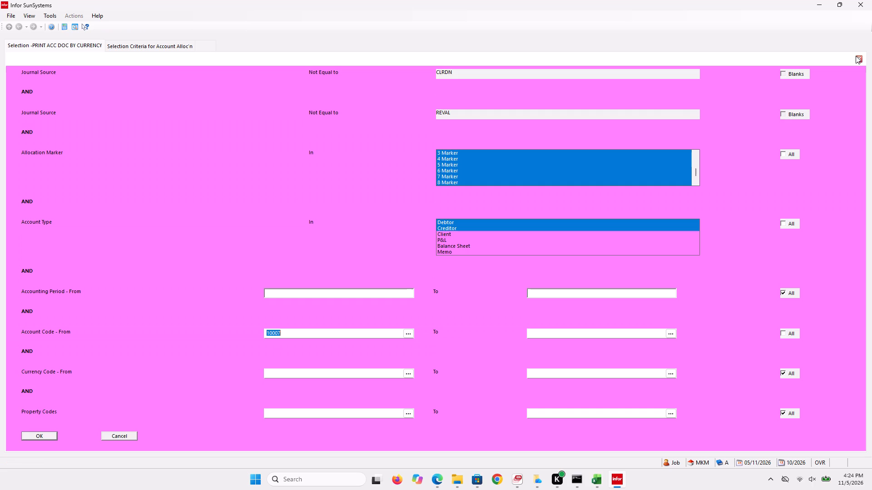
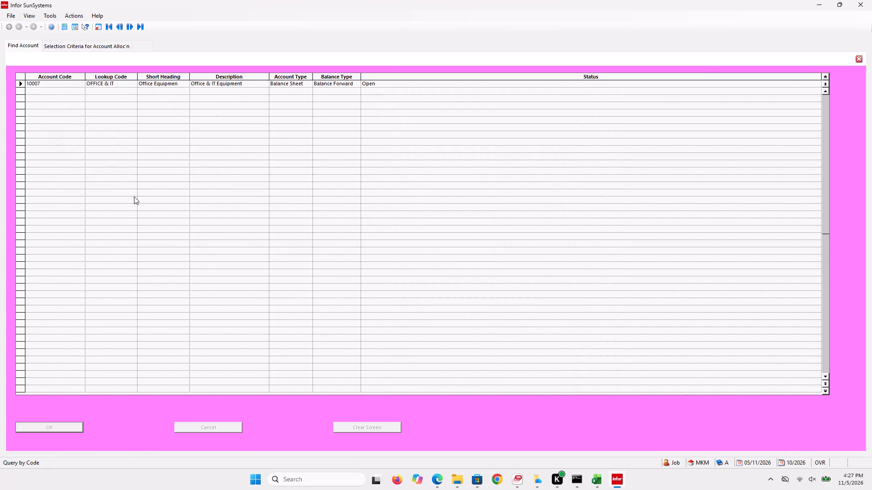
Highlight account 12009, Bank Transfer, in the account lookup.
left_click(98, 213)
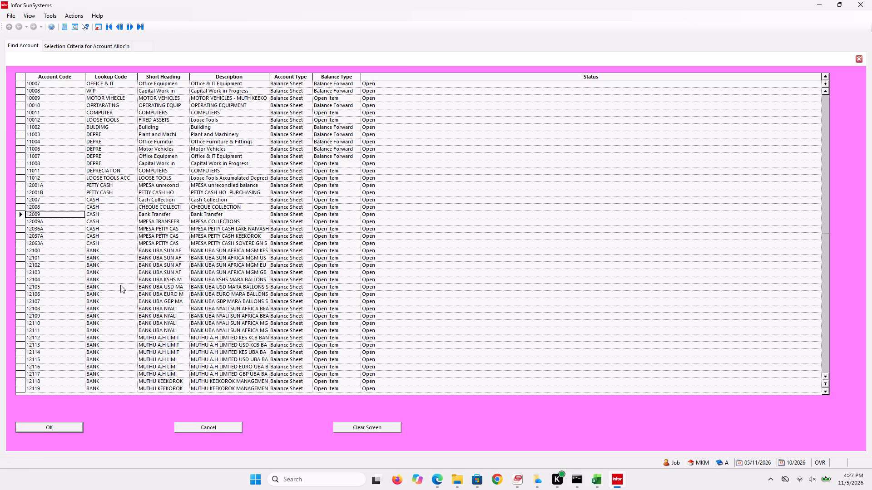
Switch to the Microsoft Edge window with the University of Nairobi statement PDF.
left_click(440, 486)
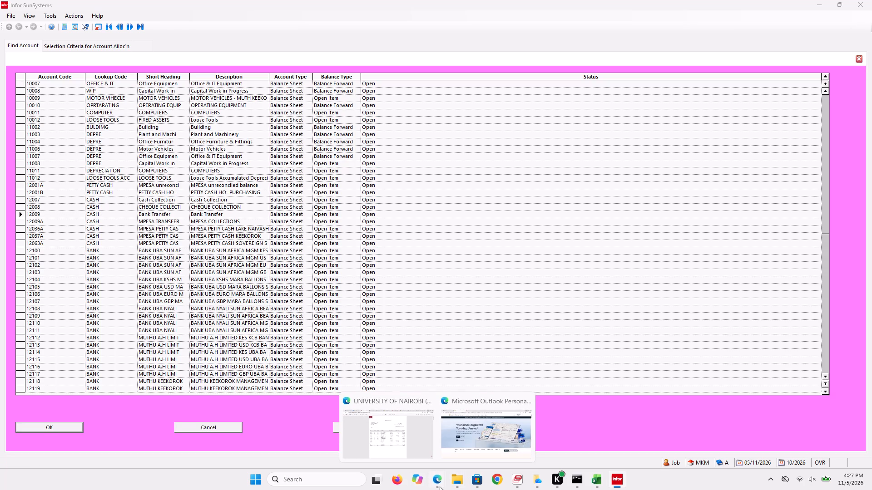
left_click(393, 439)
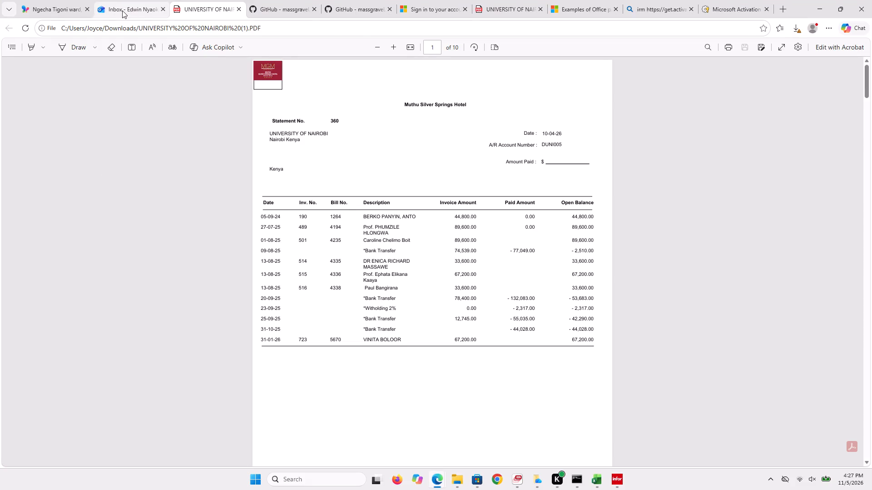
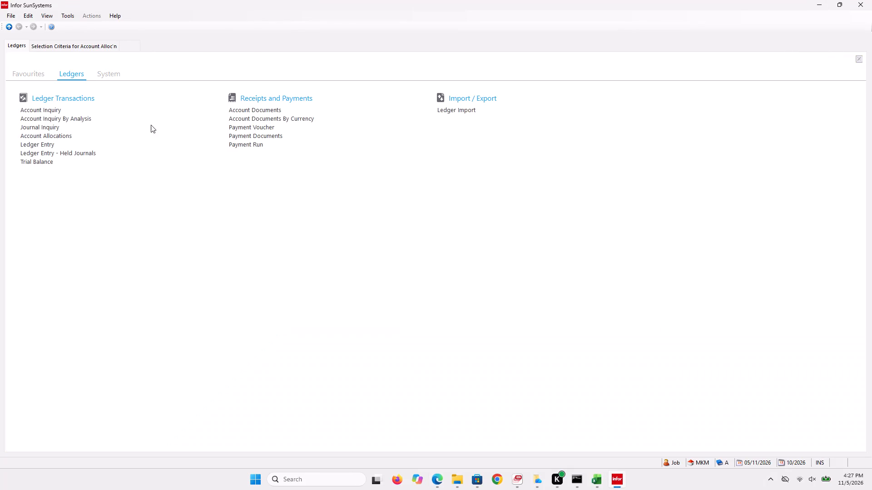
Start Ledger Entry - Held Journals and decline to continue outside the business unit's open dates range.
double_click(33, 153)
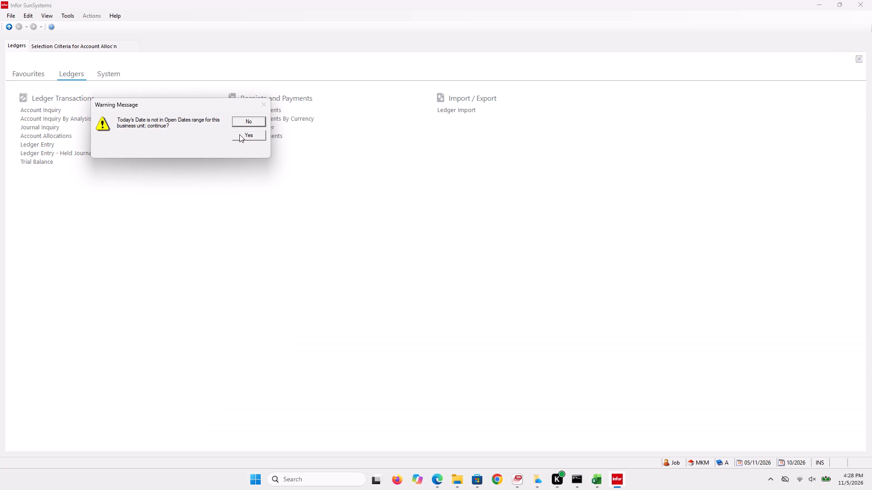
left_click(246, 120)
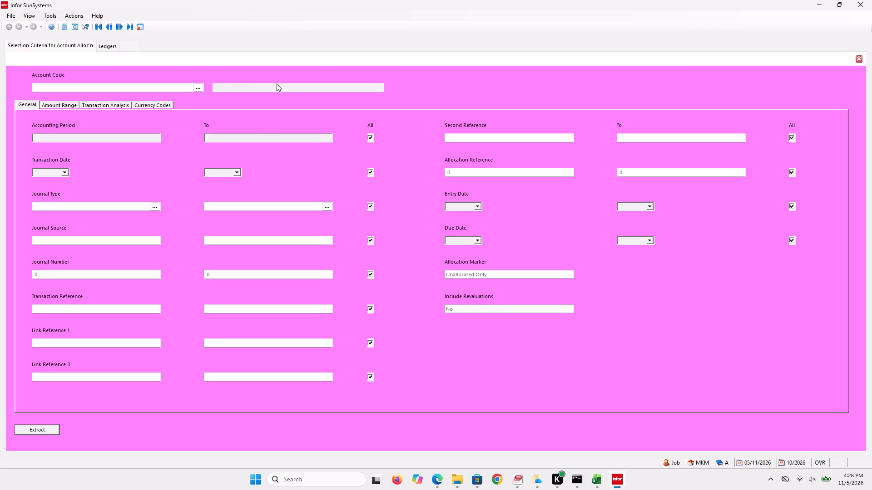
Look up the account codes for the Account Allocations selection, highlight 10007, Office & IT Equipment, and leave the lookup without choosing one.
left_click(194, 91)
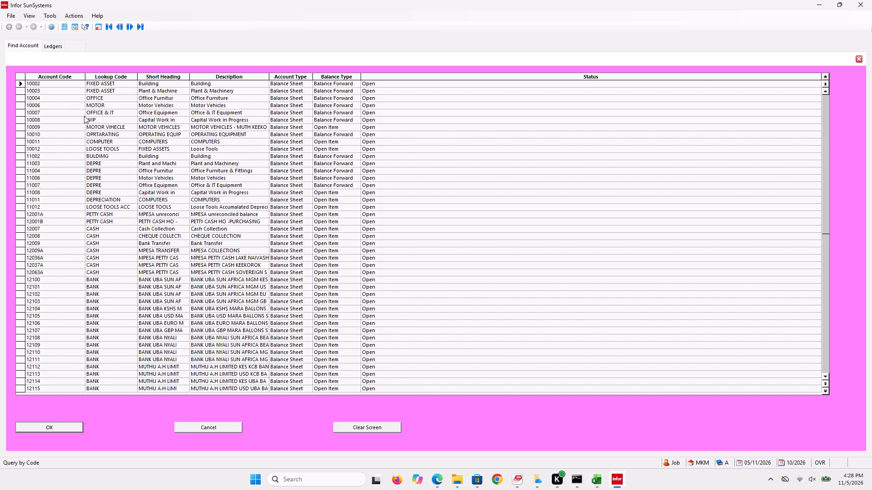
left_click(84, 116)
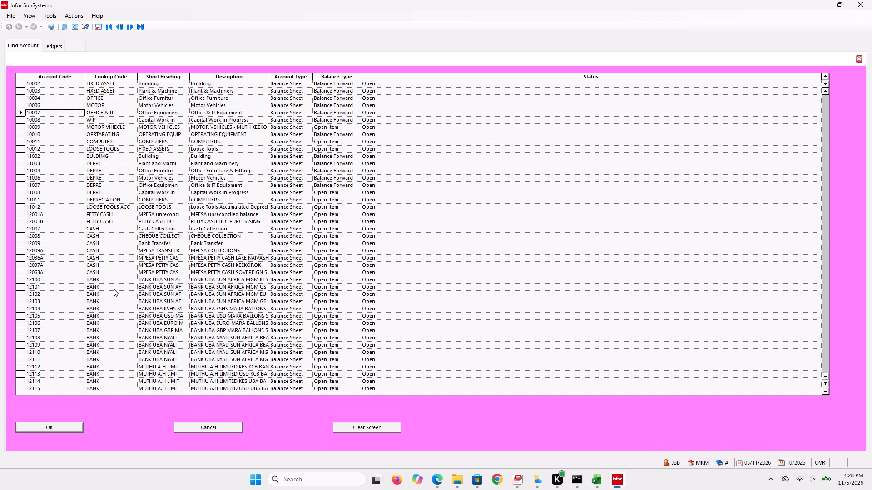
left_click(205, 421)
left_click_drag(206, 433, 207, 429)
left_click(207, 429)
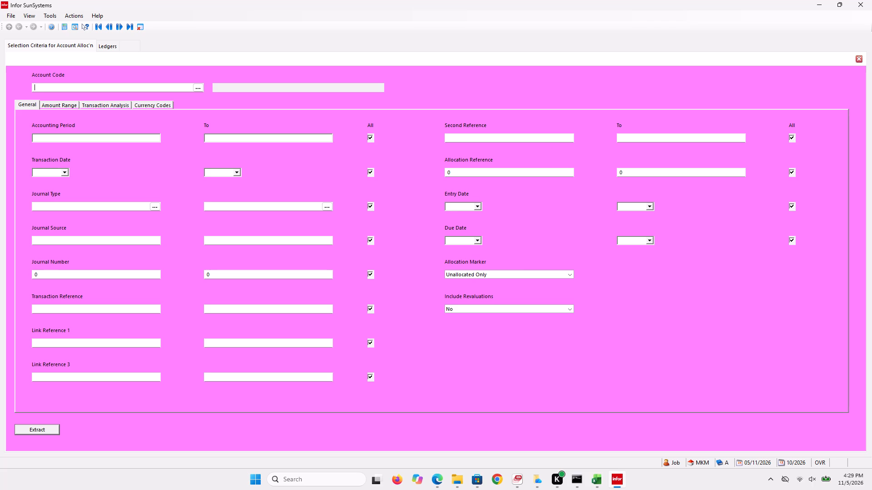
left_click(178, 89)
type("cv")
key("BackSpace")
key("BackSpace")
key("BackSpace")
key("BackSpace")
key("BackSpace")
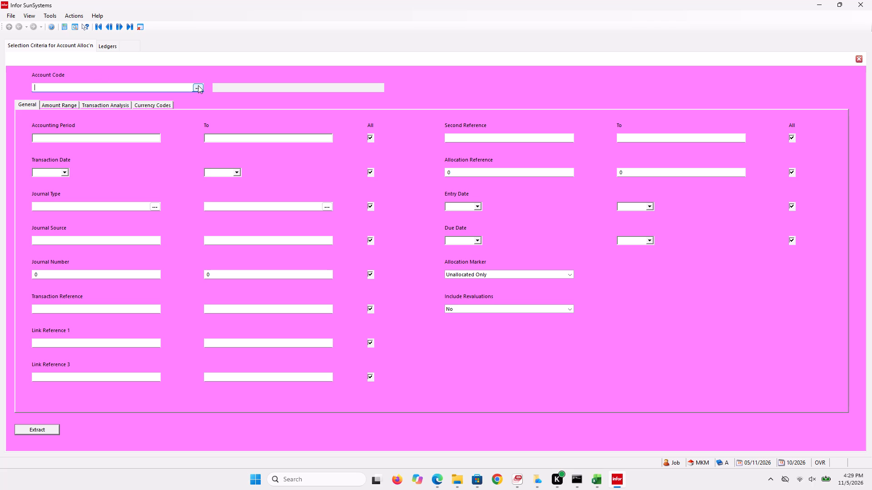
Reopen the account code lookup, look through the accounts from 10002 to 12120, and leave it without choosing one.
left_click(198, 85)
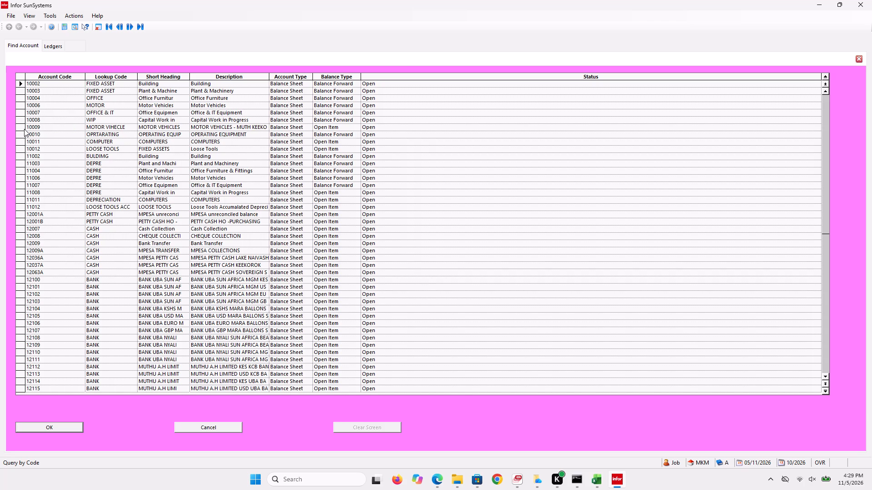
key("Down")
key("Down")
key("Down")
key("Down")
key("Down")
key("Down")
key("Down")
key("Down")
key("Down")
key("Down")
key("Down")
key("Down")
key("Down")
key("Down")
key("Down")
key("Down")
key("Down")
key("Down")
key("Down")
key("Down")
key("Down")
key("Down")
key("Down")
key("Down")
key("Down")
key("Down")
key("Down")
key("Down")
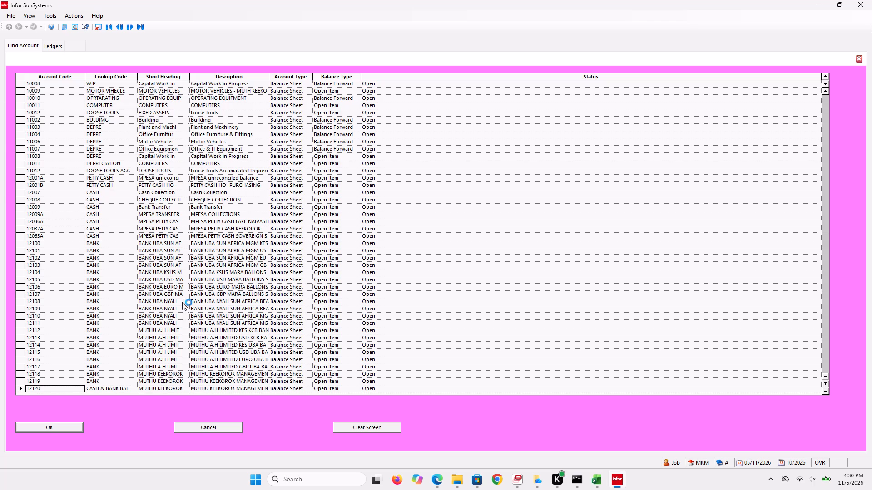
left_click(196, 429)
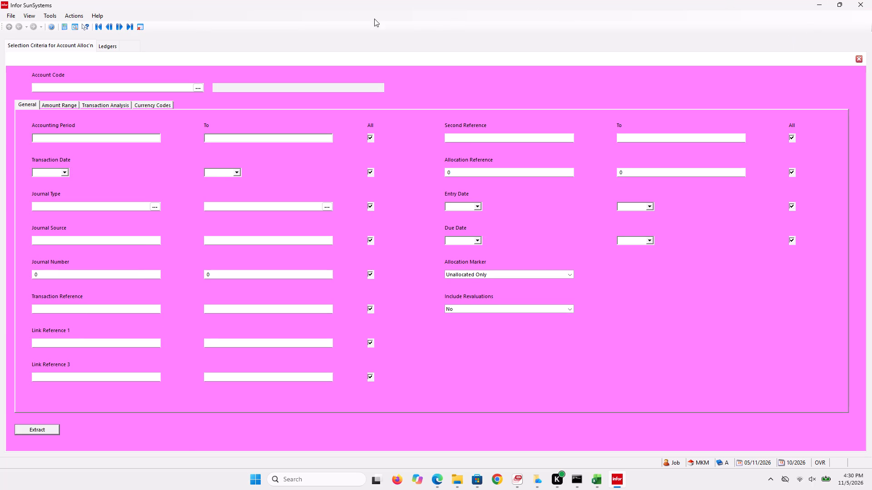
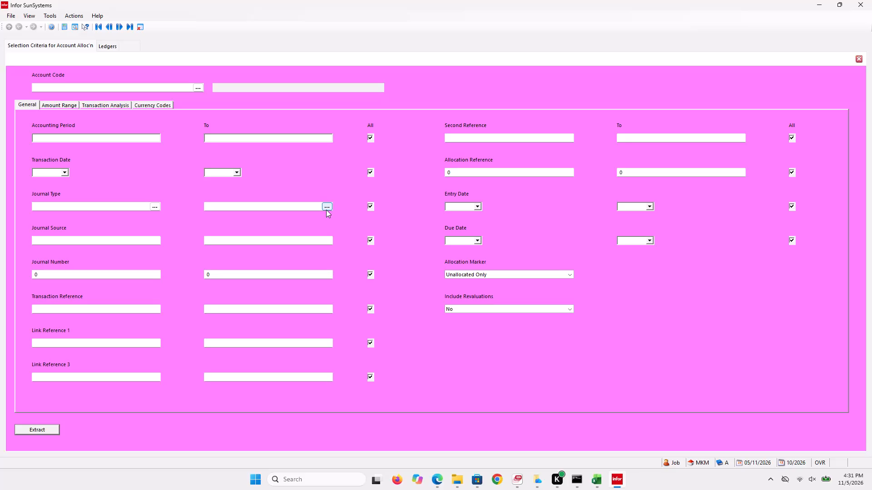
Try to look up the ending Journal Type for the Account Allocations selection criteria.
left_click(326, 210)
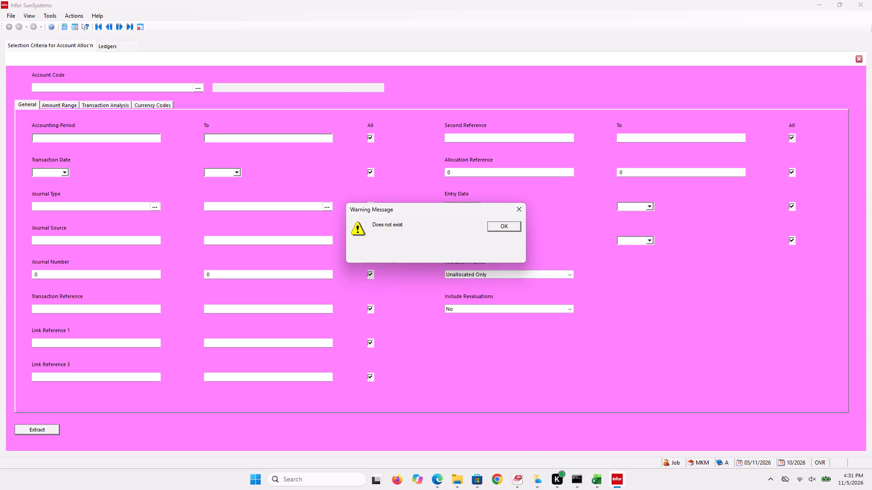
left_click_drag(499, 243, 505, 230)
left_click(505, 230)
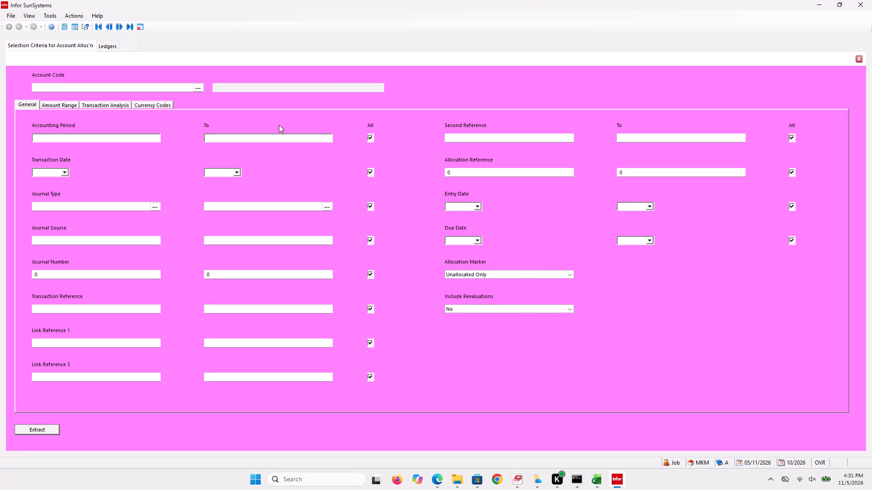
Open the account code lookup for the Account Allocations selection criteria.
left_click(194, 89)
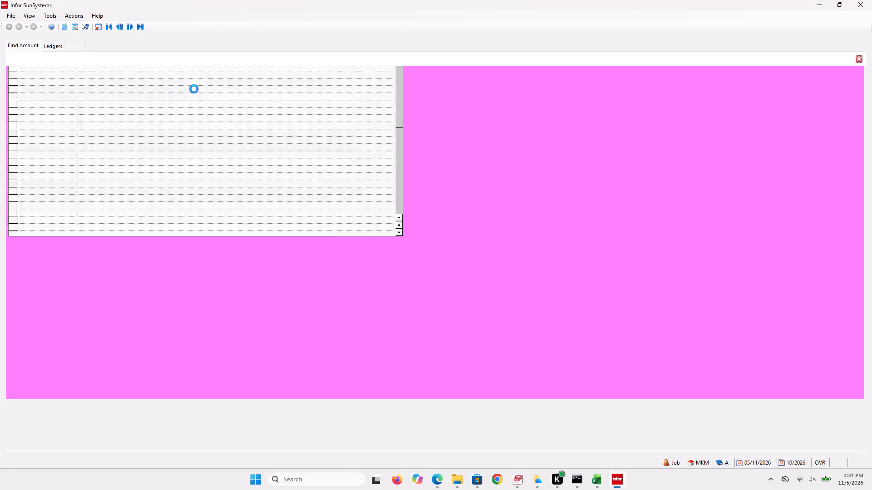
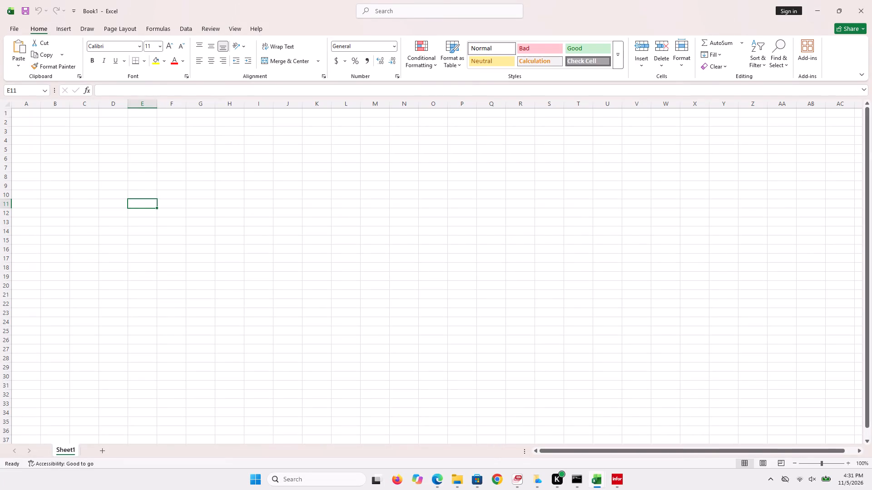
In the blank Excel workbook, widen column A of Sheet1 to nearly double its default width.
left_click(43, 110)
left_click(21, 111)
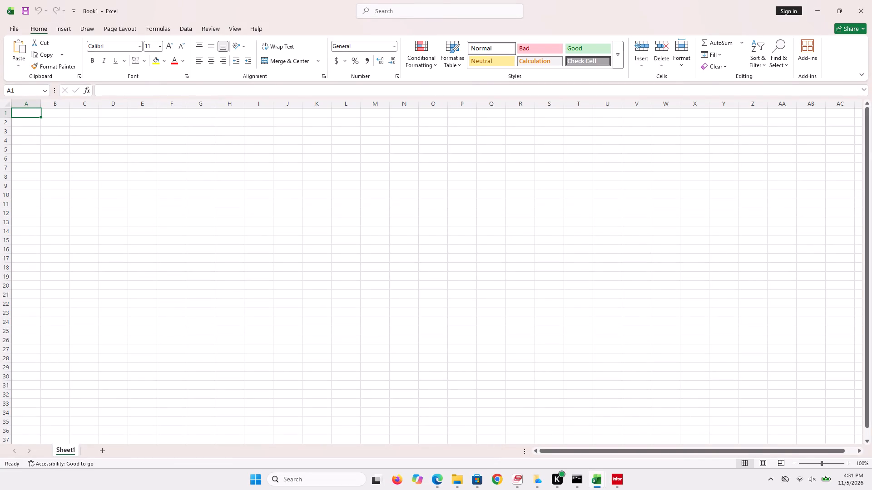
left_click_drag(43, 103, 66, 108)
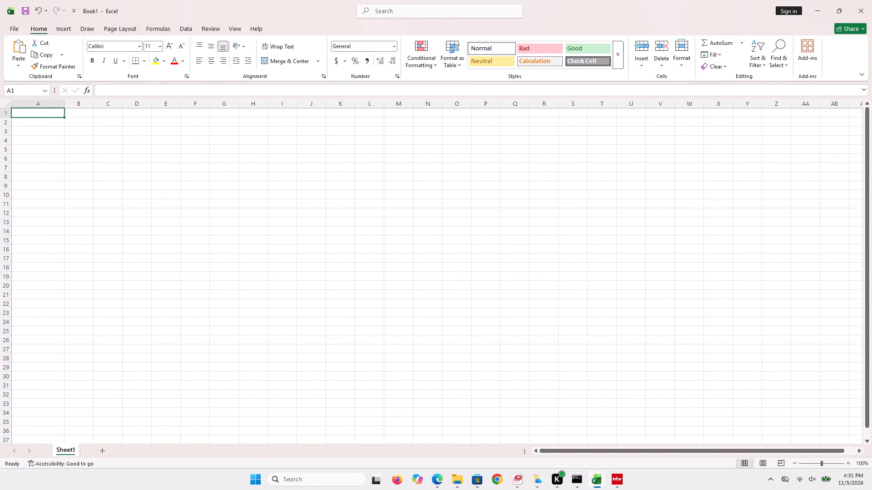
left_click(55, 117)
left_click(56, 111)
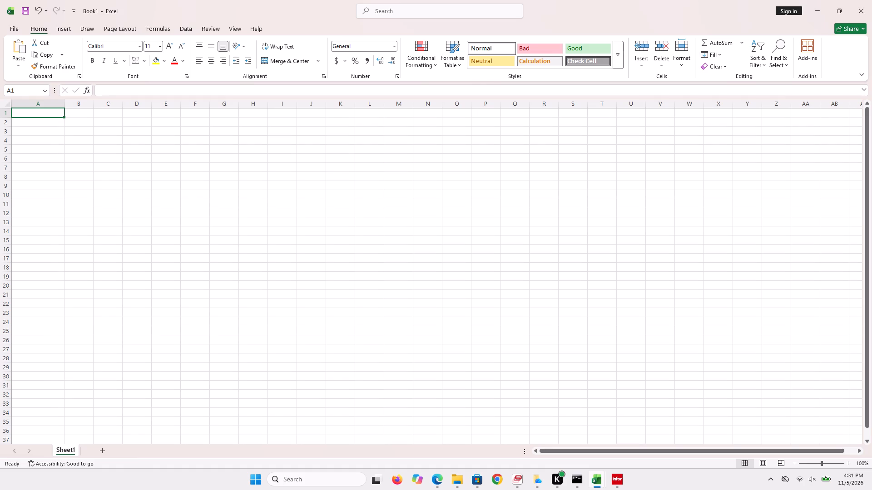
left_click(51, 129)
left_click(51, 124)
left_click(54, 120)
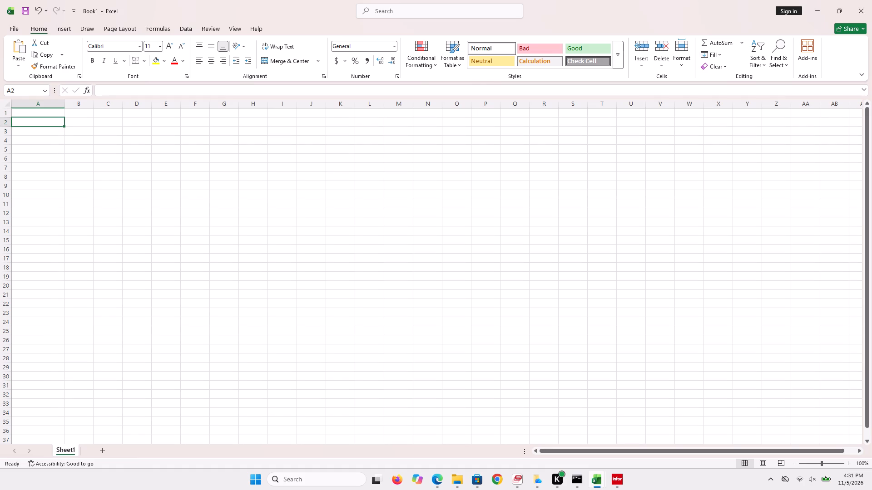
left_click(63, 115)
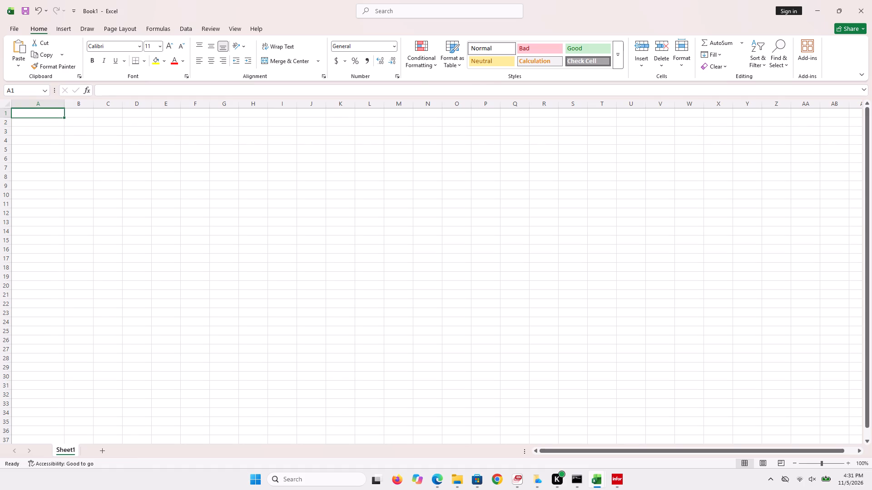
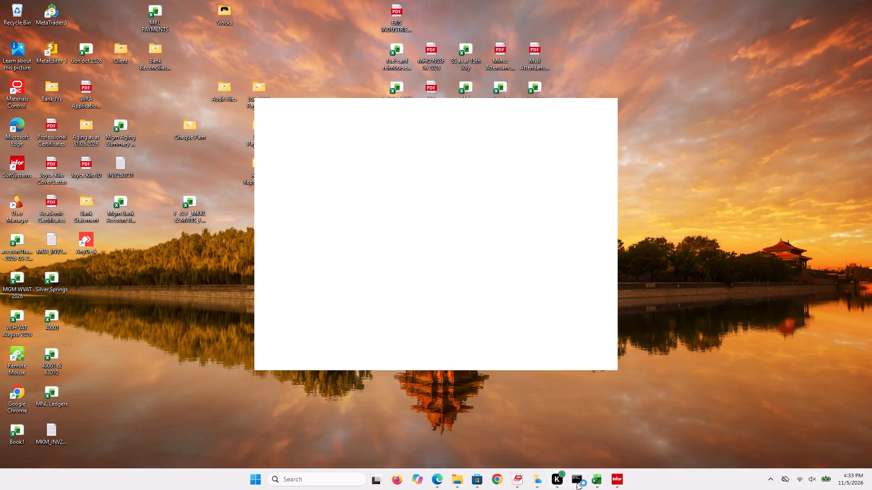
Switch to SunSystems and cancel the account lookup without choosing an account, returning to the Account Allocation selection criteria.
left_click(613, 476)
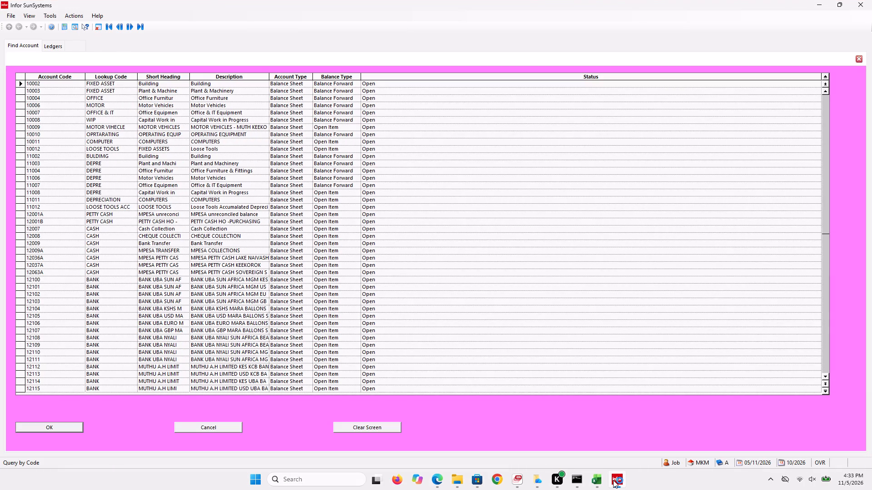
left_click(196, 427)
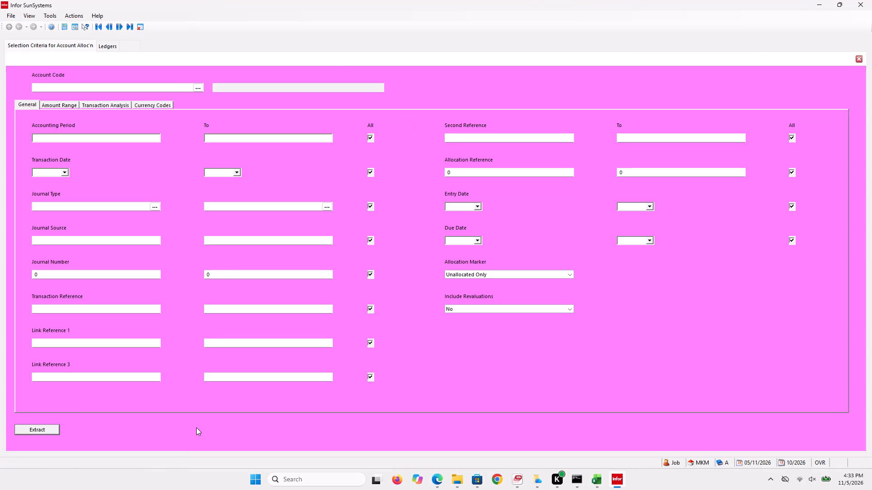
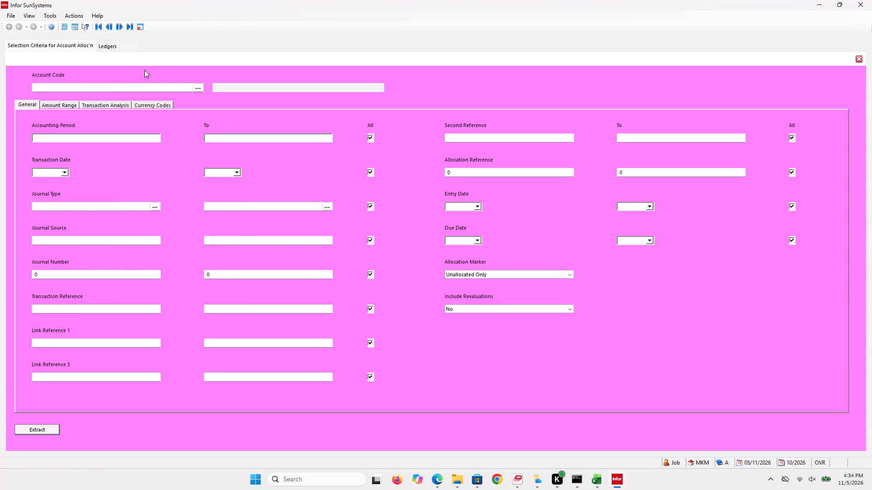
Open the account lookup for the Account Allocation Account Code and browse the listed accounts from 10002 to 14010.
left_click(194, 83)
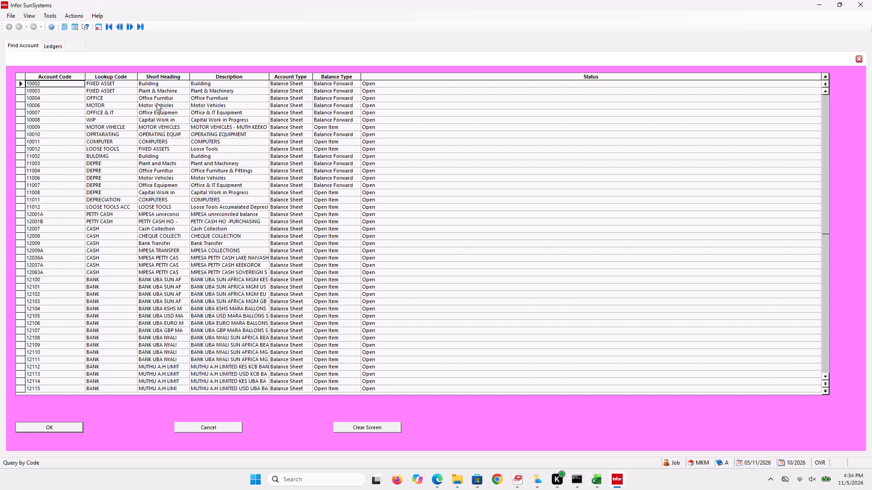
key("Down")
key("Down")
key("Down")
key("Down")
key("Down")
key("Down")
key("Down")
key("Down")
key("Down")
key("Down")
key("Down")
key("Down")
key("Down")
key("Down")
key("Down")
key("Down")
key("Down")
key("Down")
key("Down")
key("Down")
key("Down")
key("Down")
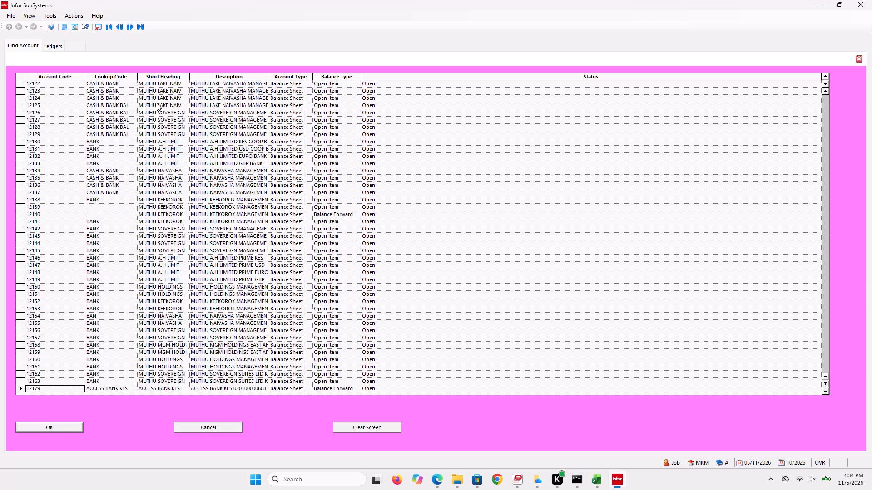
key("Down")
key("Down")
key("Down")
key("Down")
key("Down")
key("Down")
key("Down")
key("Down")
key("Down")
key("Down")
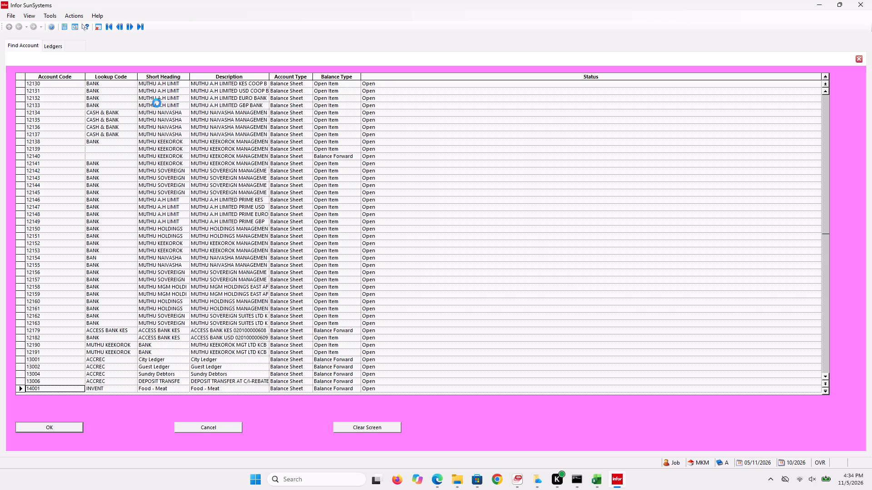
key("Down")
key("Down")
key("Down")
key("Down")
key("Down")
key("Down")
key("Down")
key("Down")
key("Down")
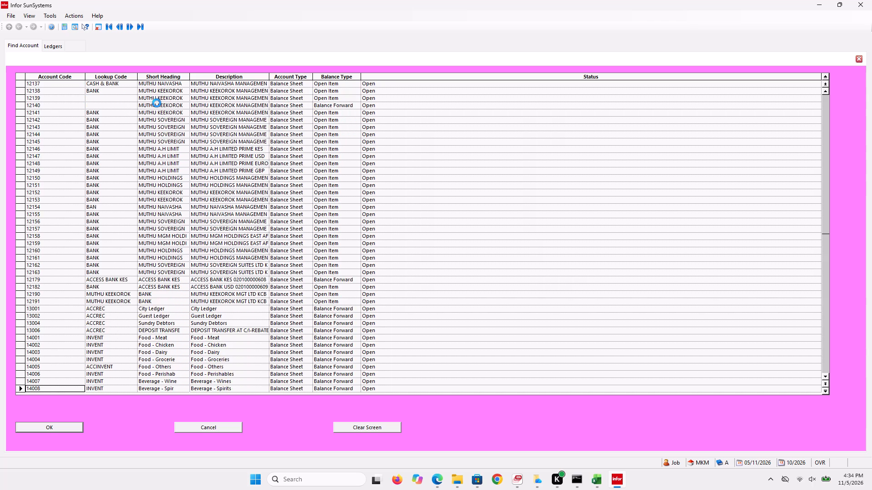
key("Down")
Open Account Documents from the Receipts and Payments ledger functions, accepting the open-dates warning.
left_click(52, 44)
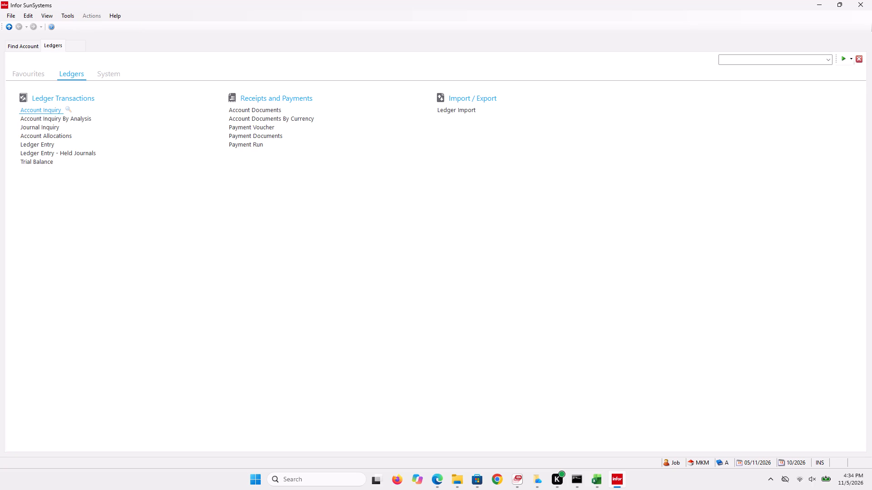
double_click(253, 111)
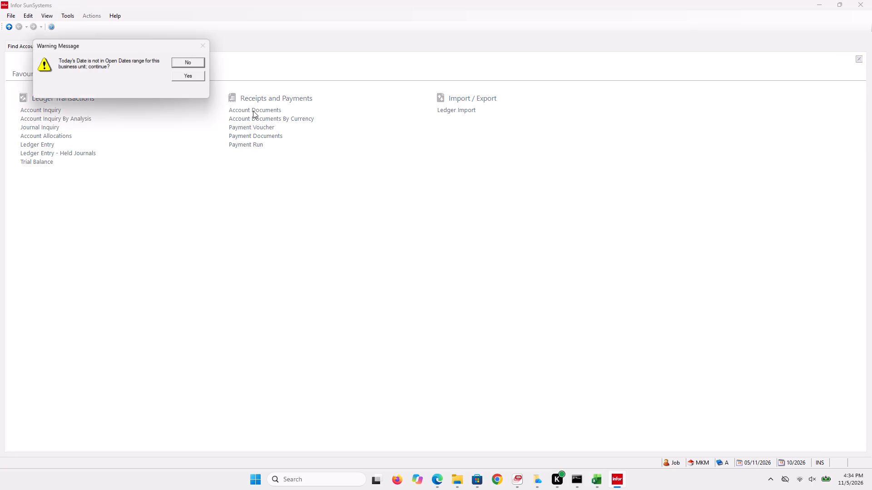
left_click(191, 74)
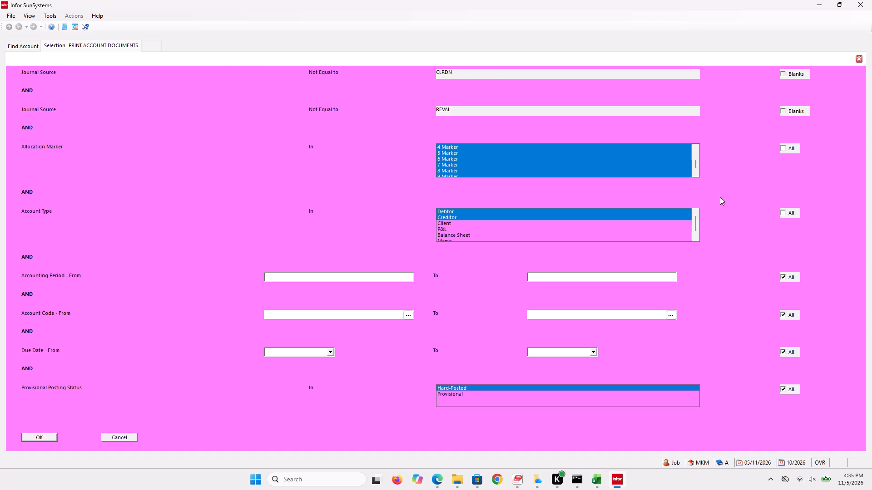
Examine the Print Account Documents selection criteria, including the Account Type options and the Accounting Period range.
left_click(532, 97)
left_click_drag(502, 123, 704, 182)
double_click(694, 242)
left_click_drag(694, 242, 695, 235)
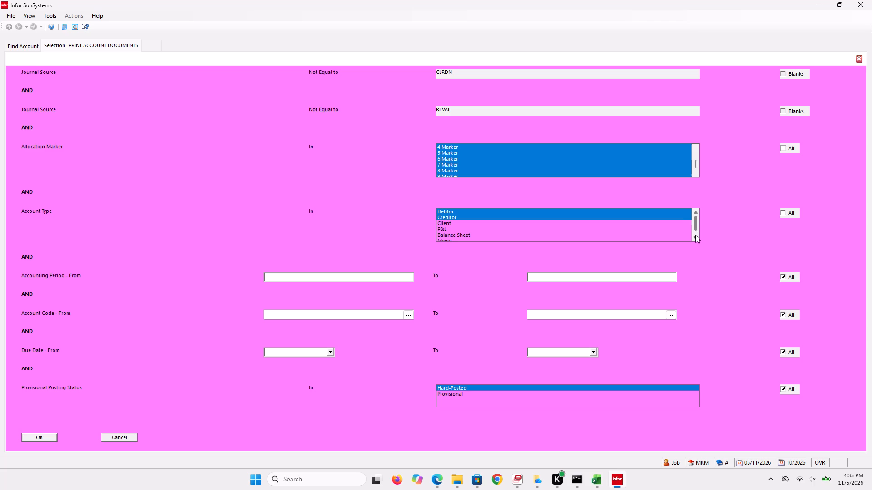
triple_click(695, 235)
triple_click(695, 235)
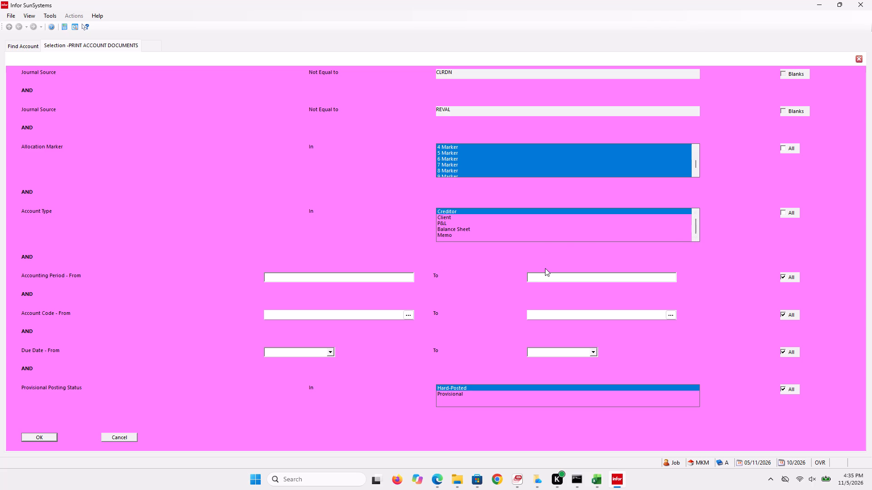
left_click(545, 268)
left_click(551, 278)
Look up accounts for the end of the Account Code range, cancelling without choosing one.
left_click(669, 319)
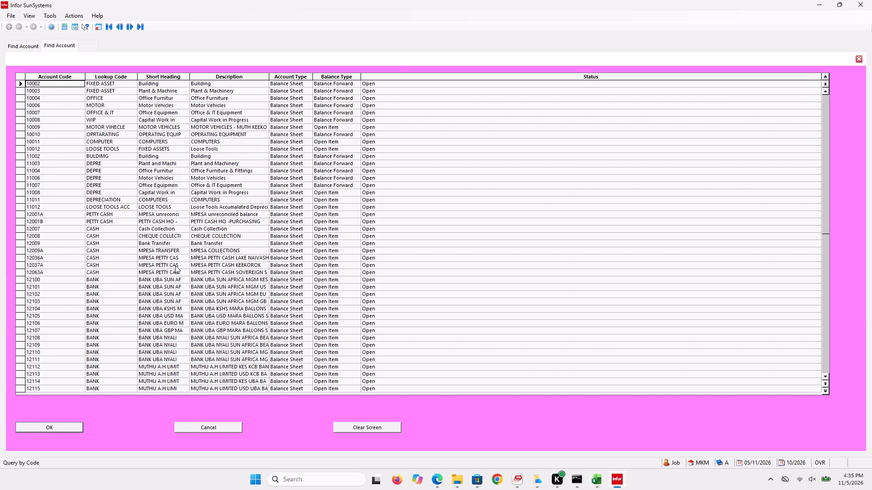
left_click(186, 424)
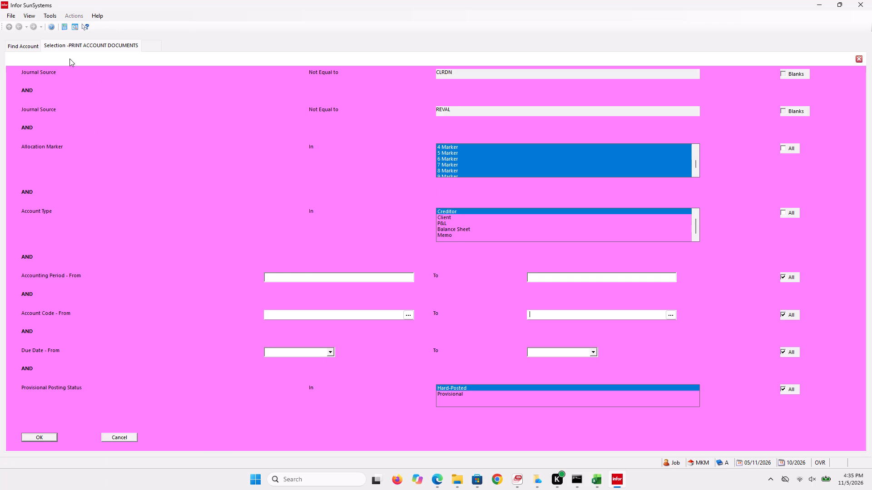
Return to the pending Account Allocation account lookup and cancel it without choosing an account.
left_click(15, 43)
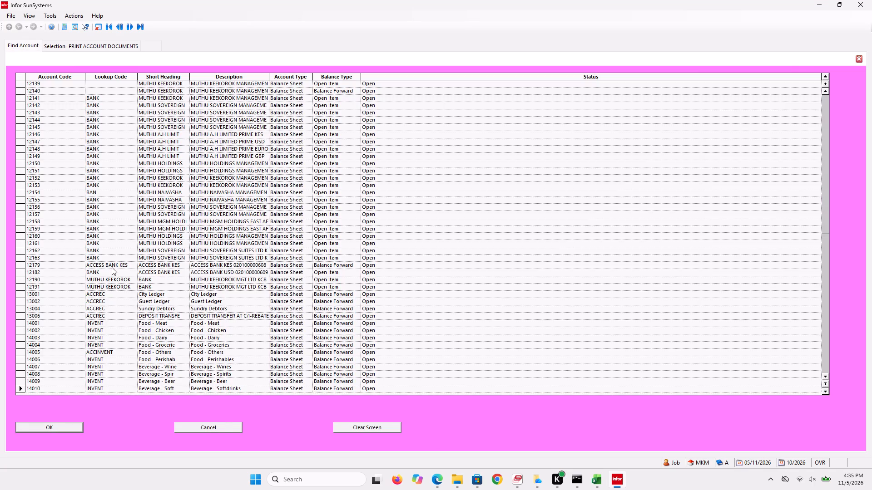
left_click(221, 423)
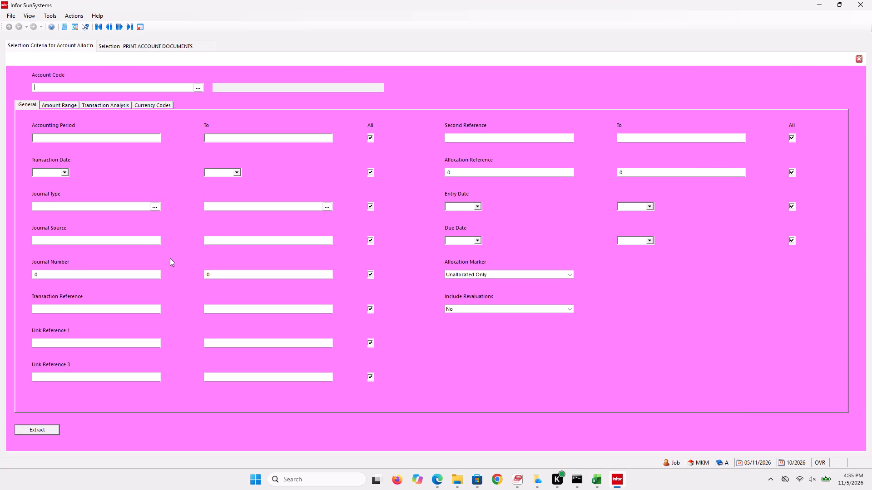
Reopen the Account Allocation account lookup, browse the accounts from 10002 to 12151, and cancel without choosing one.
left_click(201, 88)
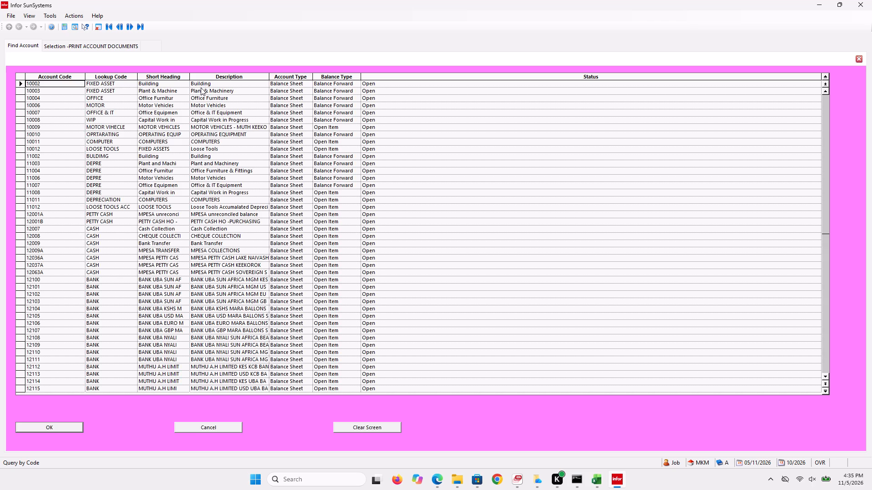
key("Down")
key("Down")
key("Down")
key("Down")
key("Down")
key("Down")
key("Down")
key("Down")
key("Down")
key("Down")
key("Down")
key("Down")
key("Down")
key("Down")
key("Down")
key("Down")
key("Down")
key("Down")
key("Down")
key("Down")
key("Down")
key("Down")
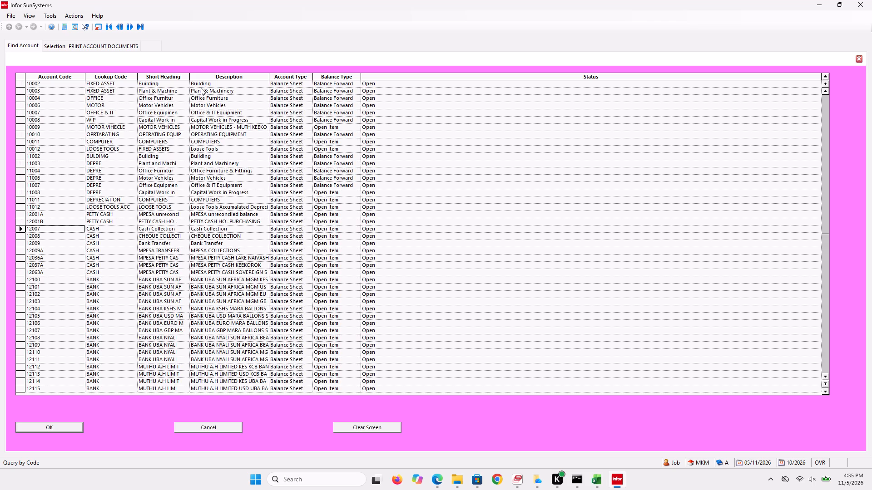
key("Down")
key("Down")
key("Down")
key("Down")
key("Down")
key("Down")
key("Down")
key("Down")
key("Down")
key("Down")
key("Down")
key("Down")
key("Down")
key("Down")
key("Down")
key("Down")
key("Down")
key("Down")
key("Down")
key("Down")
key("Down")
key("Down")
key("Down")
key("Down")
key("Down")
key("Down")
key("Down")
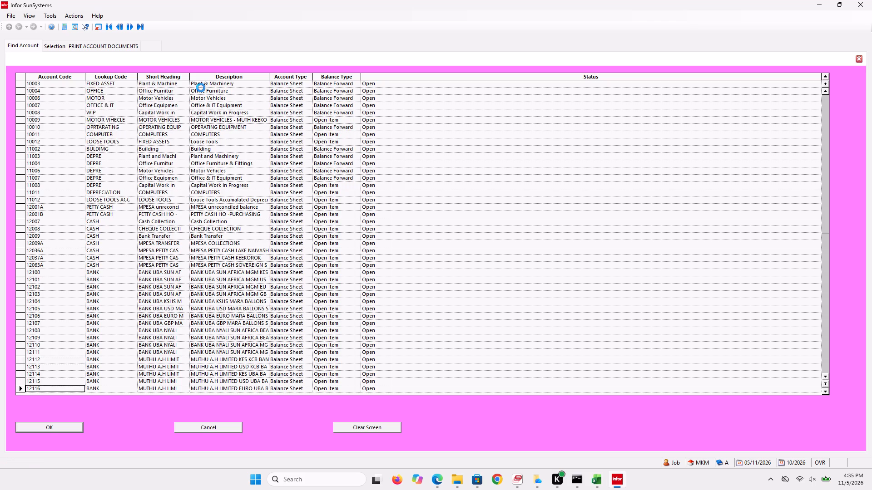
key("Down")
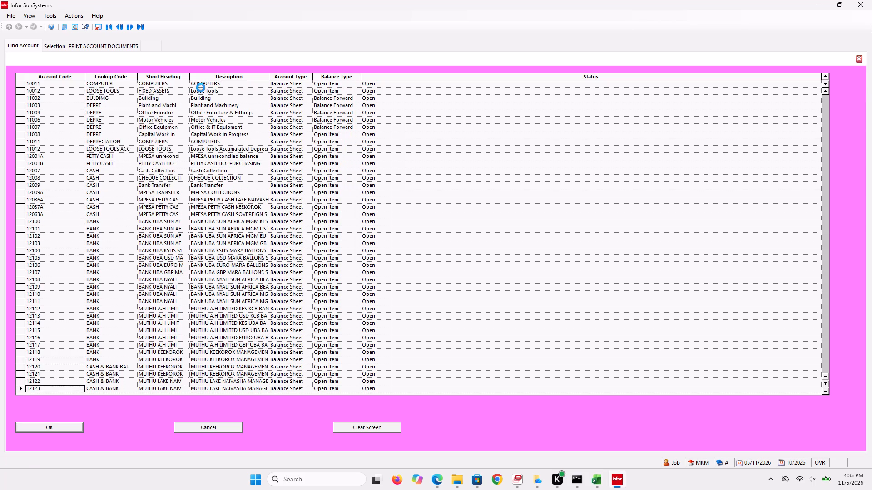
key("Down")
key("Down")
key("Down")
key("Down")
key("Down")
key("Down")
key("Down")
key("Down")
key("Down")
key("Down")
key("Down")
key("Down")
key("Down")
key("Down")
key("Down")
key("Down")
key("Down")
key("Down")
key("Down")
key("Down")
key("Down")
key("Down")
key("Down")
key("Down")
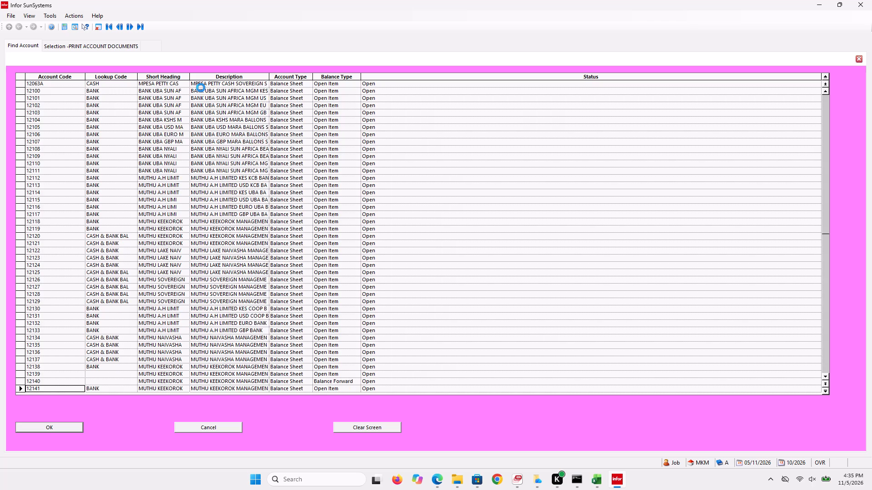
key("Down")
key("Down")
key("Down")
key("Down")
key("Down")
key("Down")
key("Down")
key("Down")
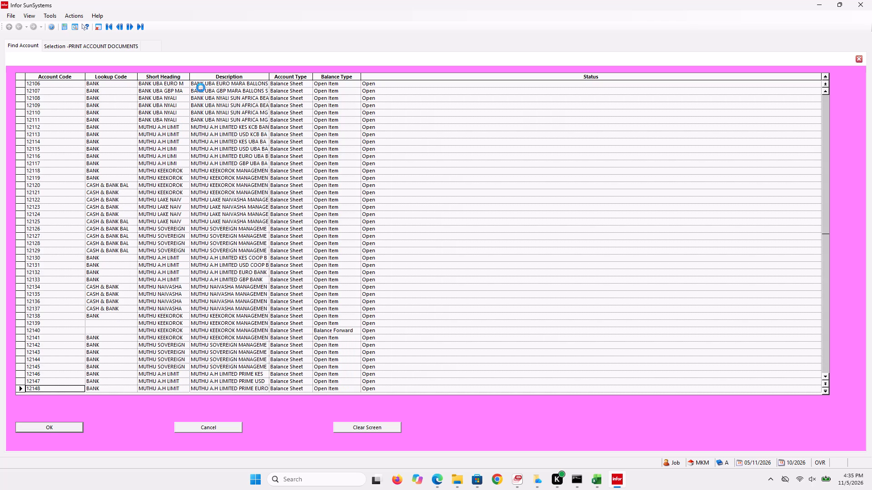
key("Down")
key("Down")
key("Down")
key("Down")
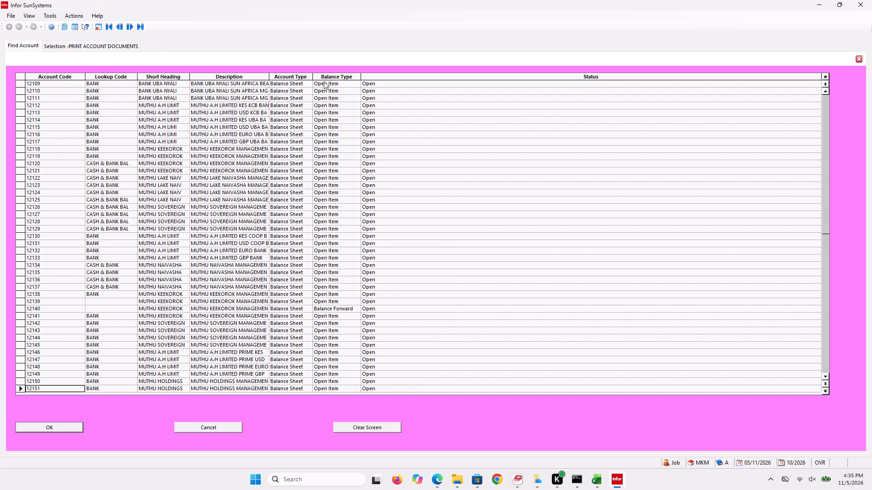
left_click(210, 427)
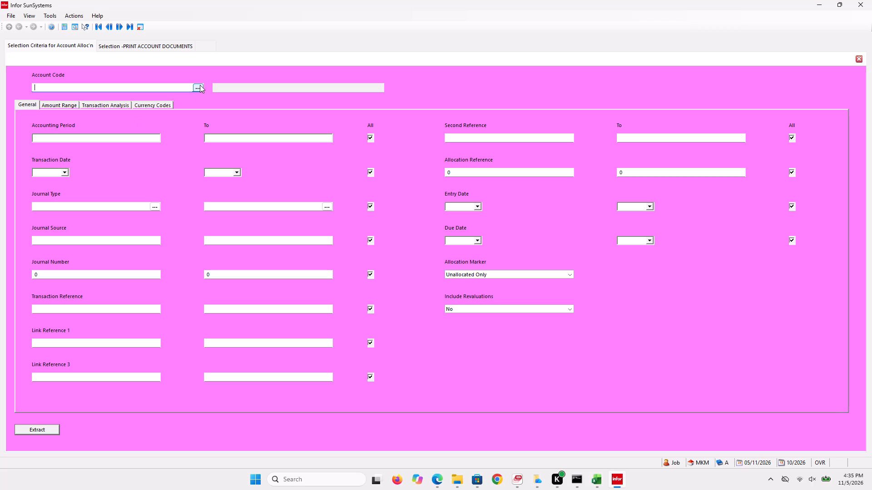
Check the Account Allocation account lookup once more and cancel it without choosing an account.
left_click(136, 43)
left_click(66, 47)
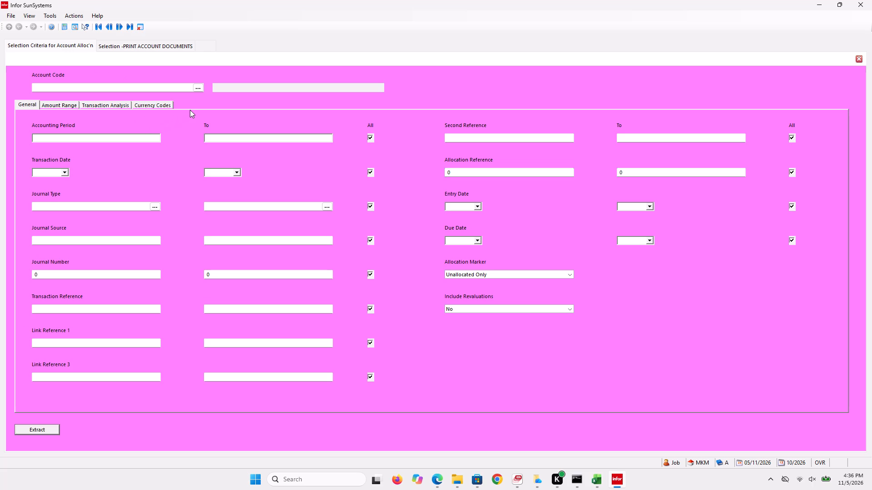
left_click(199, 85)
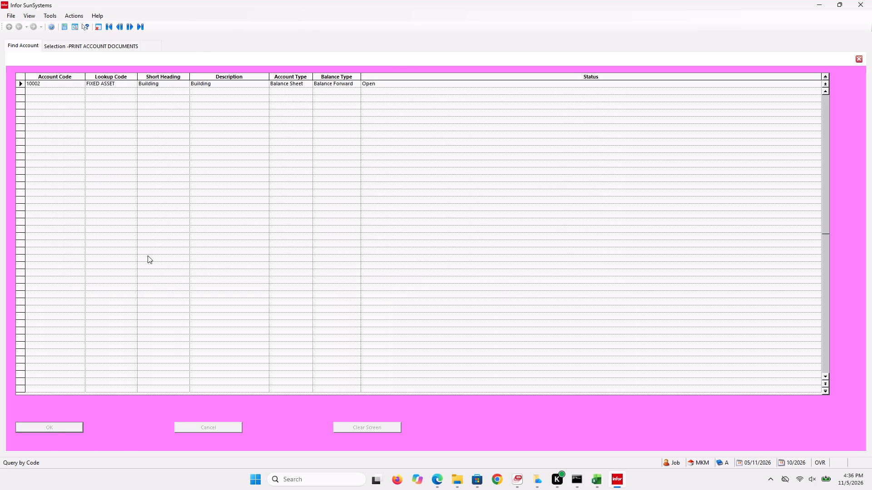
left_click(218, 426)
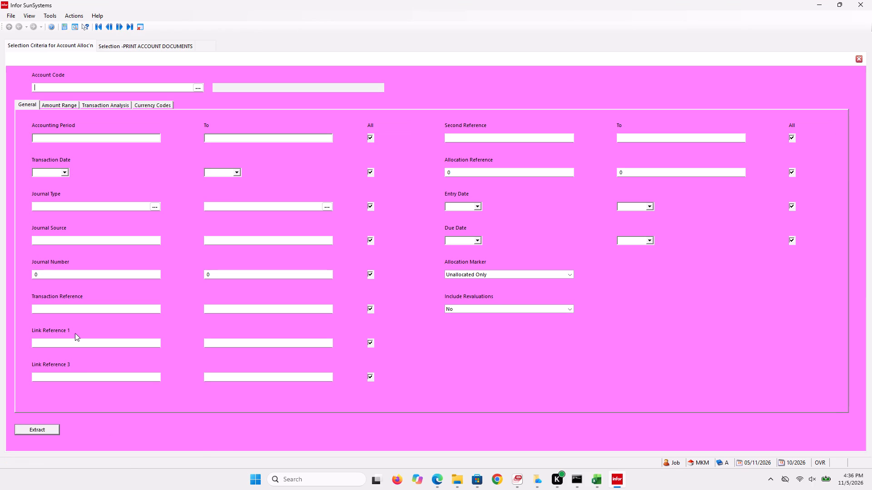
Look up the start of the Journal Type range, browse the journal types from APCHQ through XOPB and back, and cancel without choosing one.
left_click(155, 199)
left_click_drag(155, 199, 154, 206)
left_click(154, 206)
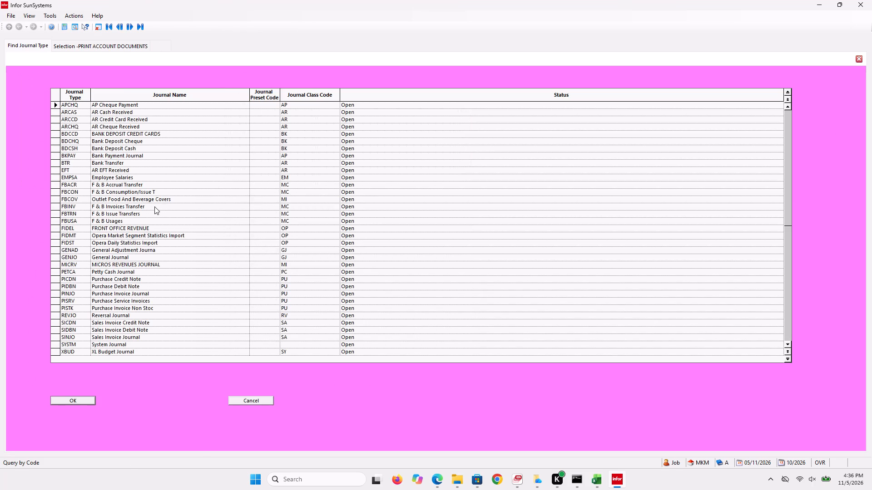
key("Down")
key("Down")
key("Down")
key("Down")
key("Down")
key("Down")
key("Down")
key("Down")
key("Down")
key("Down")
key("Down")
key("Down")
key("Down")
key("Down")
key("Down")
key("Down")
key("Down")
key("Down")
key("Down")
key("Down")
key("Down")
key("Down")
key("Down")
key("Down")
key("Down")
key("Down")
key("Down")
key("Down")
key("Down")
key("Down")
key("Down")
key("Down")
key("Down")
key("Down")
key("Down")
key("Down")
key("Down")
key("Down")
key("Down")
key("Down")
key("Down")
key("Down")
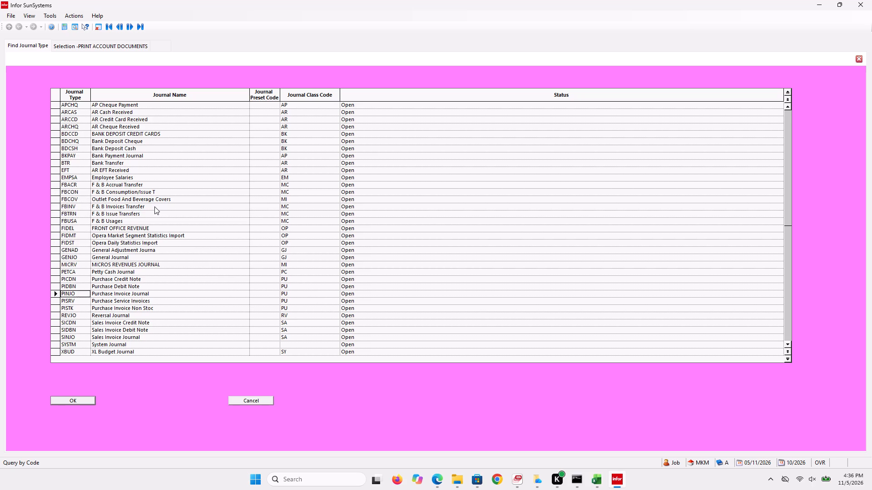
key("Down")
key("Up")
key("Up")
key("Up")
key("Up")
key("Up")
key("Up")
key("Up")
key("Up")
key("Up")
key("Up")
key("Up")
key("Up")
key("Up")
key("Up")
key("Up")
key("Up")
key("Up")
key("Up")
key("Up")
key("Up")
key("Up")
key("Up")
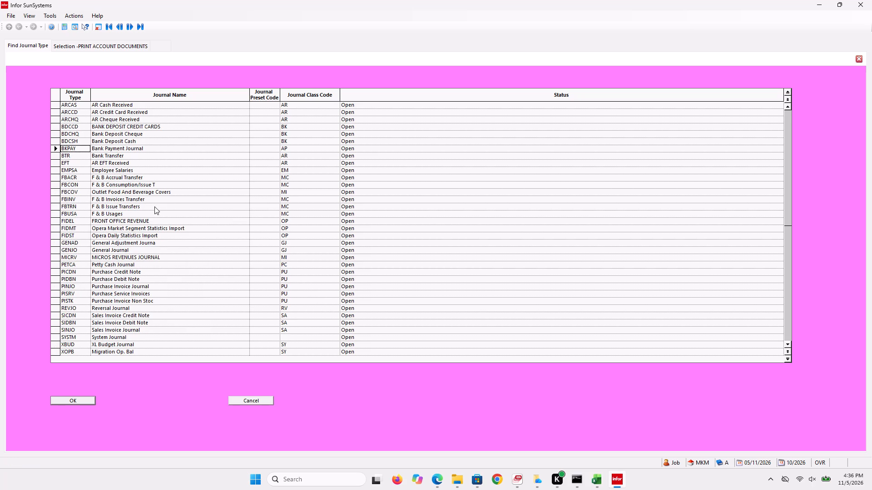
key("Up")
key("Up")
key("Up")
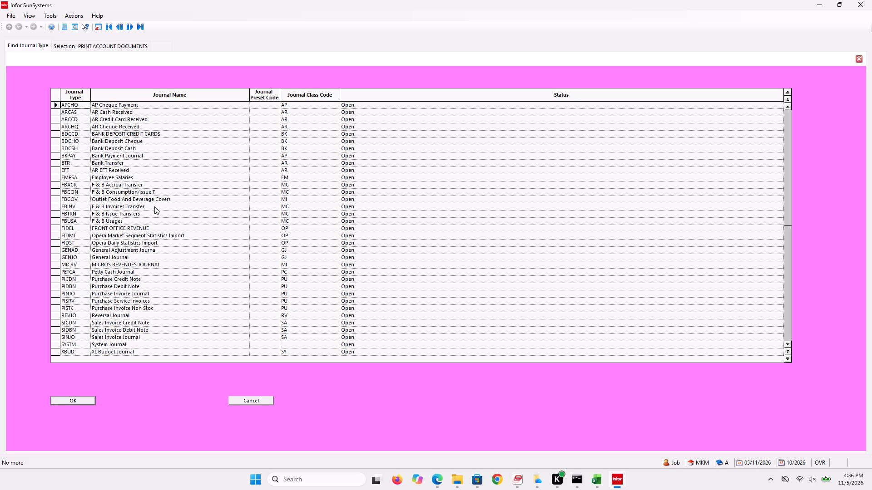
key("Up")
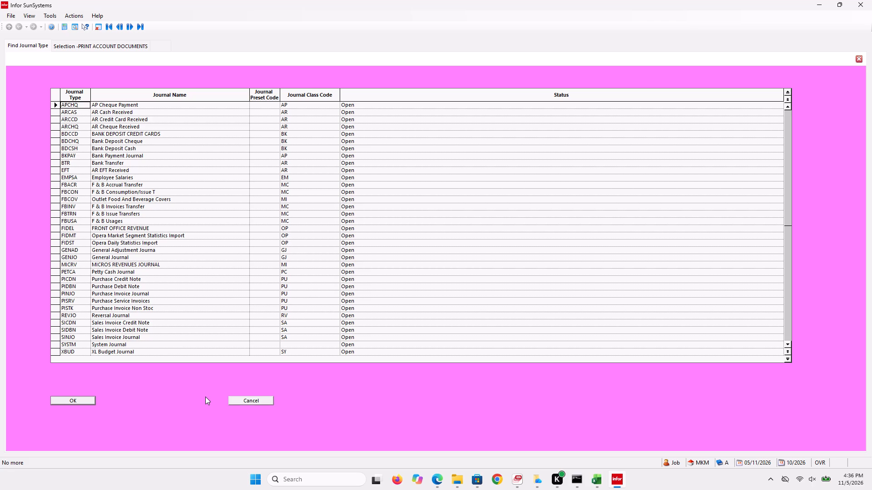
left_click(249, 397)
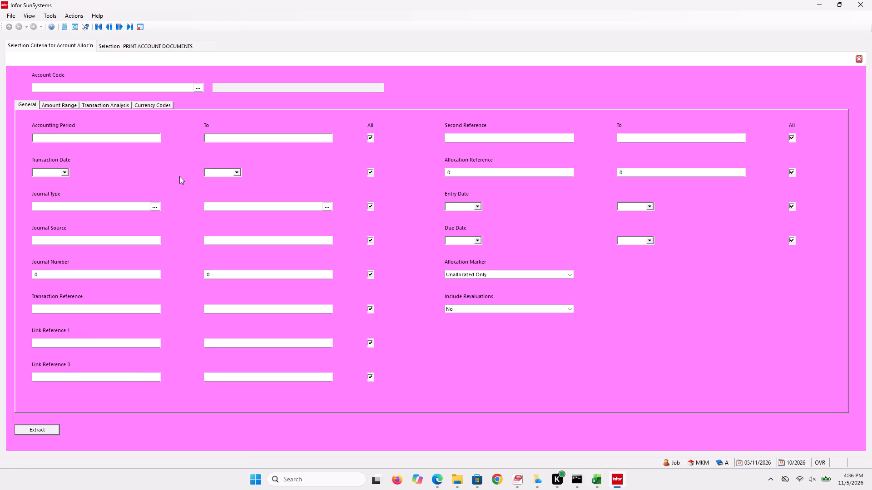
Return to the Account Allocation criteria via the Print Account Documents selection, and check the Account Code lookup, cancelling without choosing an account.
left_click(147, 42)
left_click(33, 45)
left_click(196, 85)
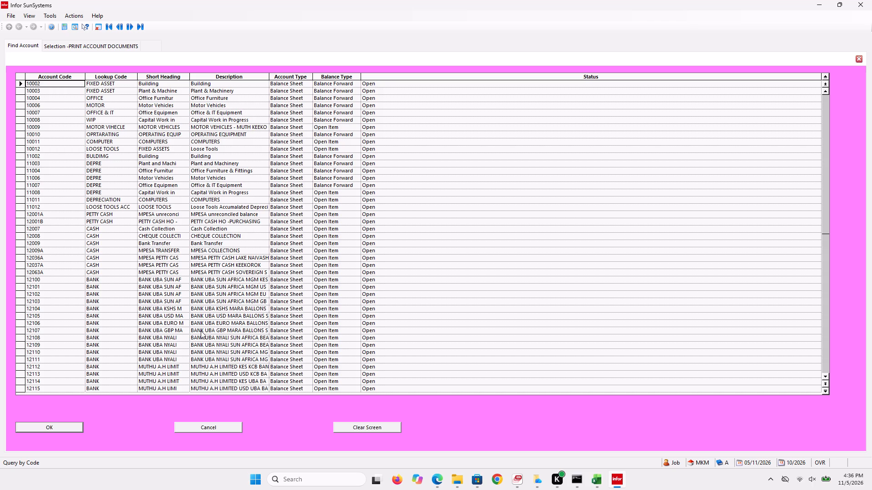
left_click(193, 431)
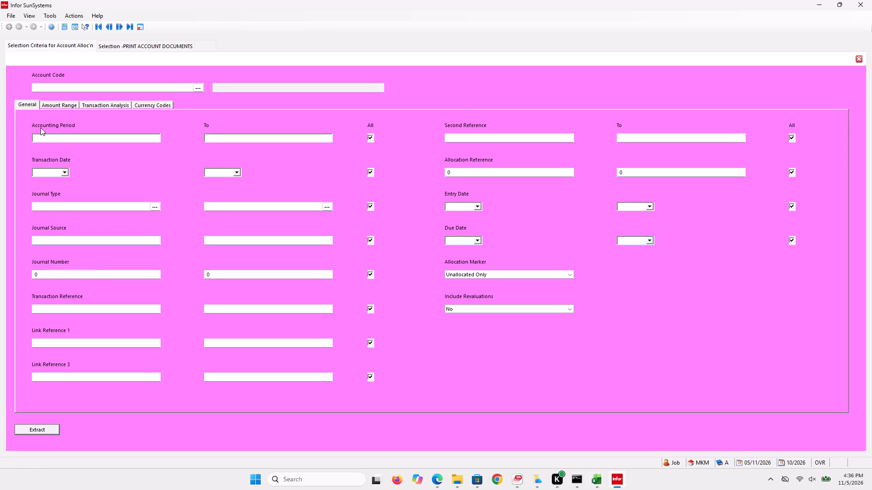
Start entering an Account Code beginning with C in the Account Allocation selection criteria.
key("c")
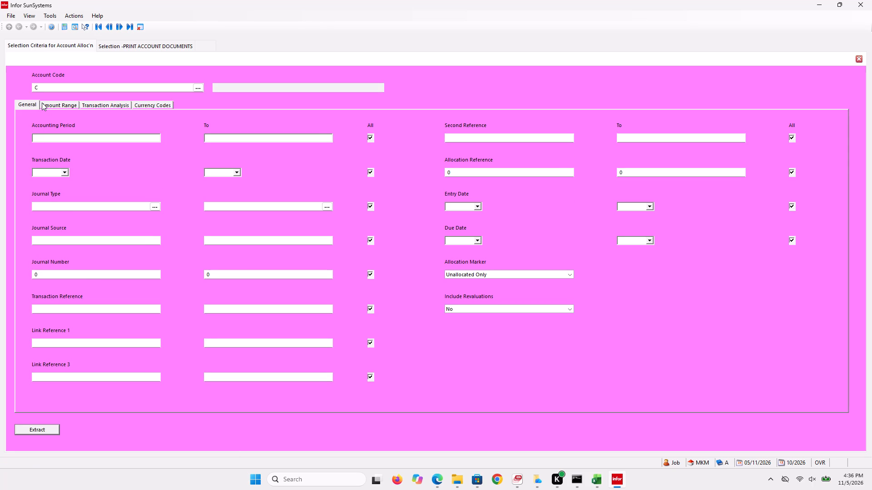
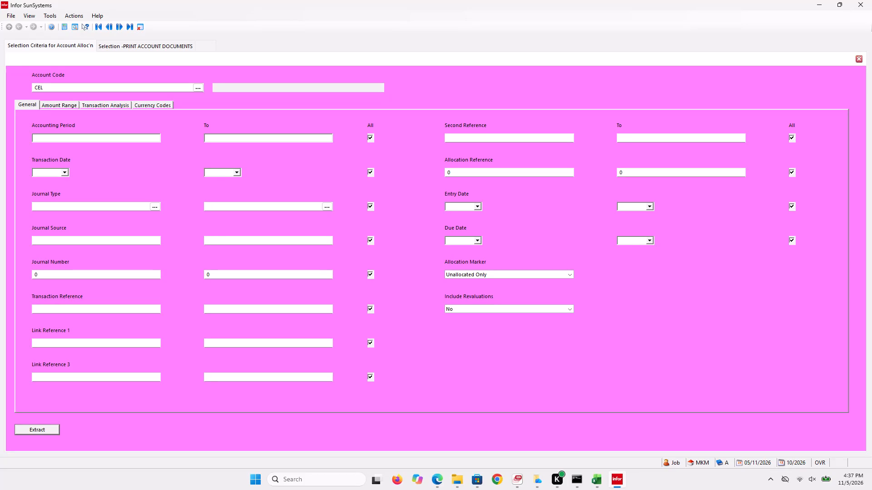
Look up accounts starting with CEL and choose CELO001, Elora Supply & Logistics Ltd, as the Account Code for Account Allocation.
left_click(198, 90)
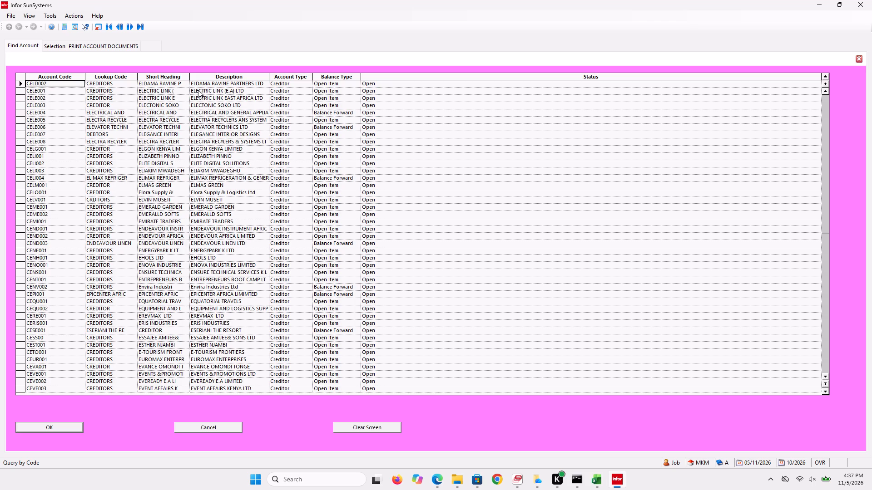
key("Down")
key("Down")
key("Down")
key("Down")
key("Down")
key("Down")
key("Down")
key("Down")
key("Down")
key("Down")
key("Down")
key("Down")
key("Down")
key("Down")
key("Down")
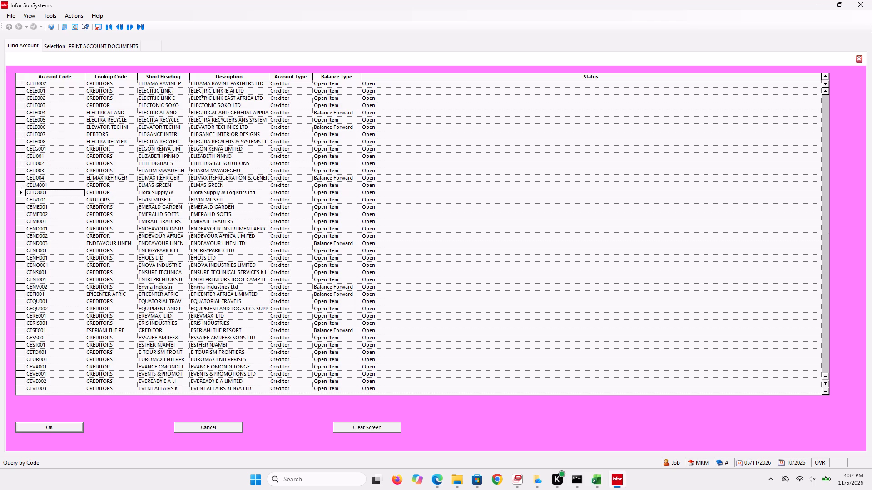
key("Return")
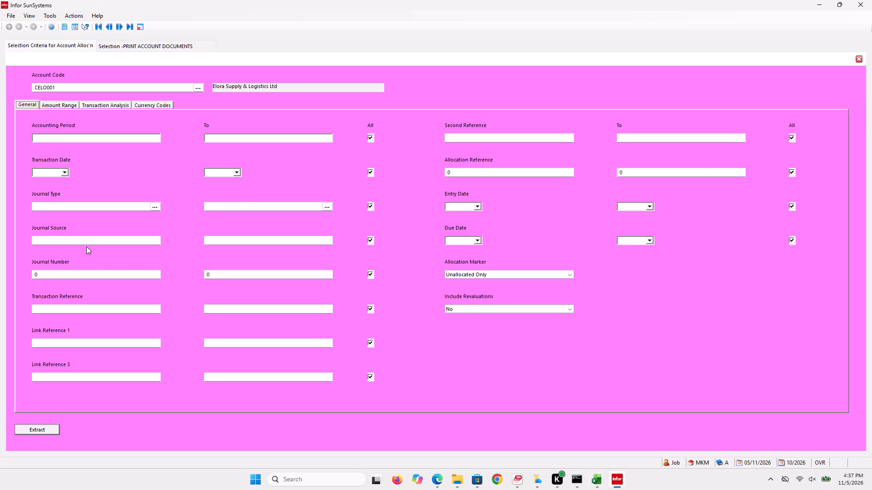
Check the calendar for the start of the Transaction Date range and close it without choosing a date.
left_click(64, 176)
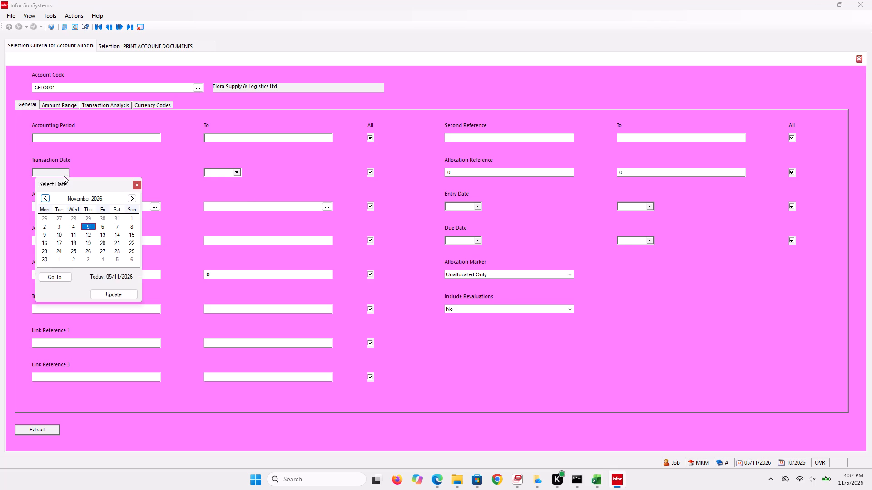
left_click(96, 158)
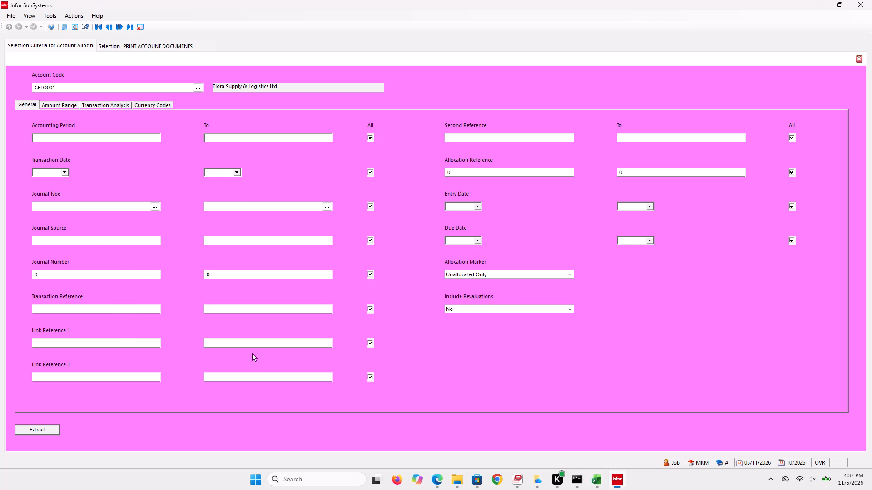